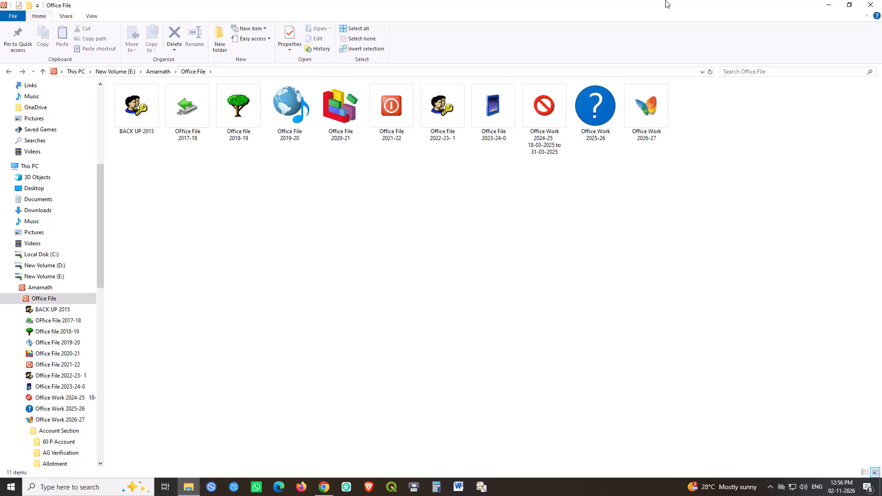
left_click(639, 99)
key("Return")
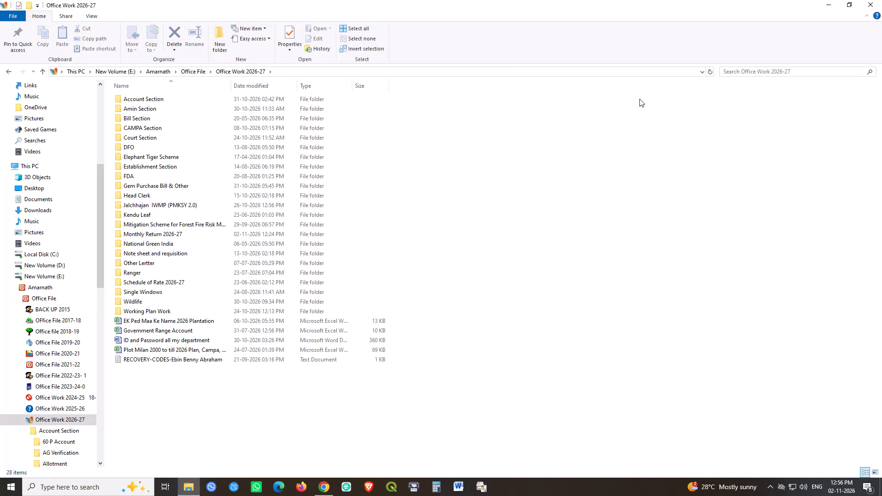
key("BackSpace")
Open the Estimate folder inside the Account Section of Office Work 2025-26.
key("Down")
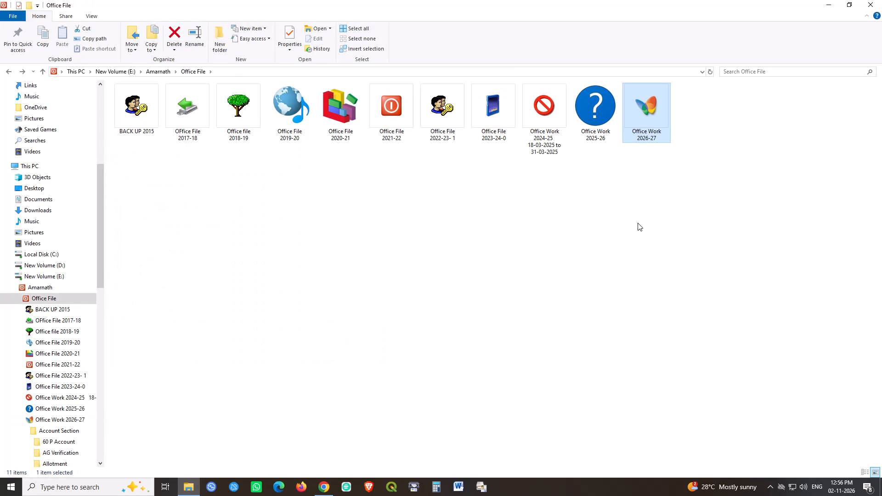
key("Left")
key("Return")
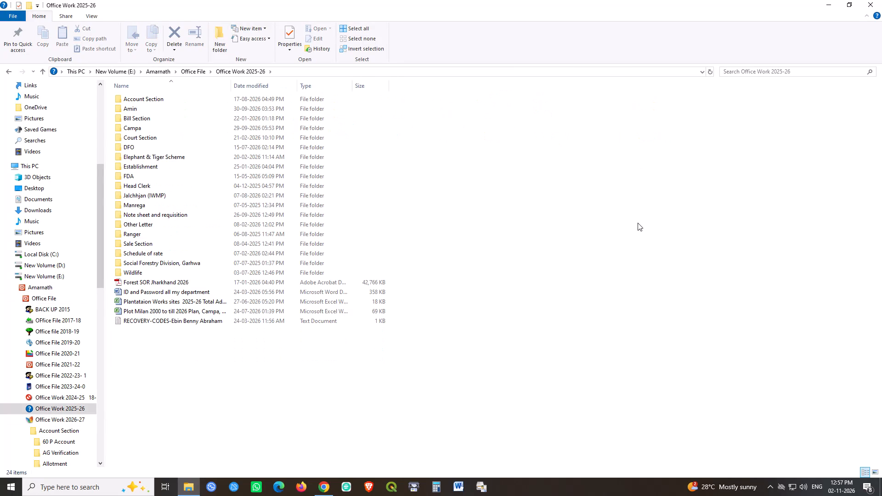
key("Down")
key("Up")
key("Return")
key("e")
key("Return")
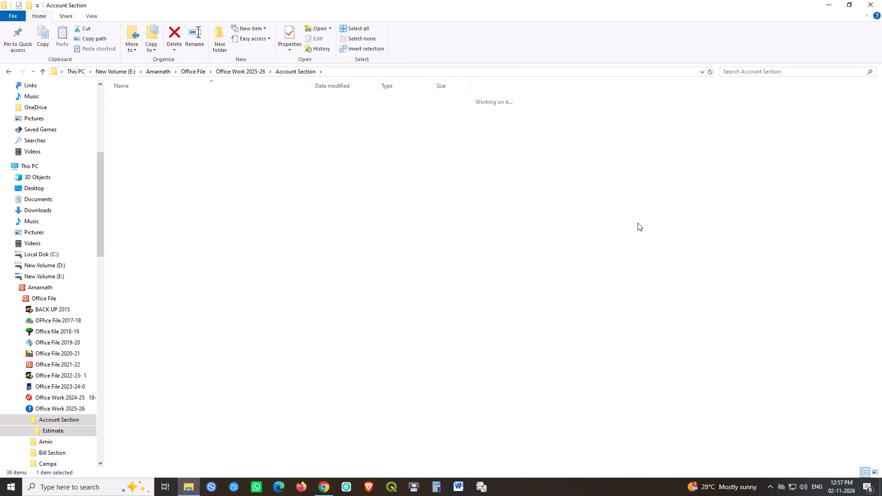
Shrink the 2025-26 window to reach the desktop's Office File shortcut and open Office Work 2026-27's Account Section Estimate folder in a second window.
double_click(557, 0)
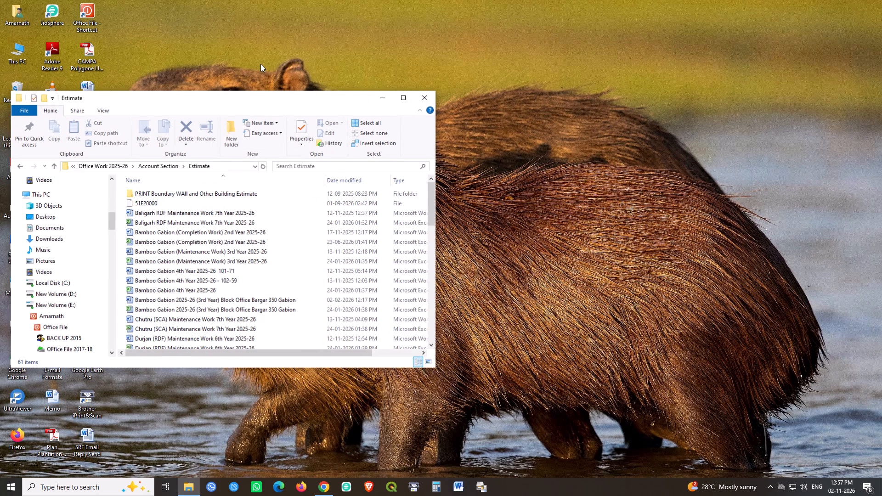
left_click_drag(225, 96, 361, 50)
double_click(93, 16)
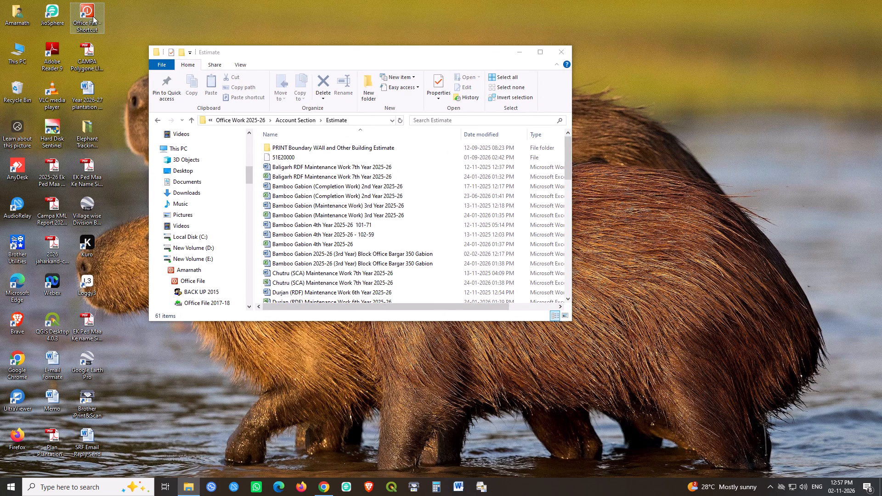
left_click_drag(469, 67, 639, 79)
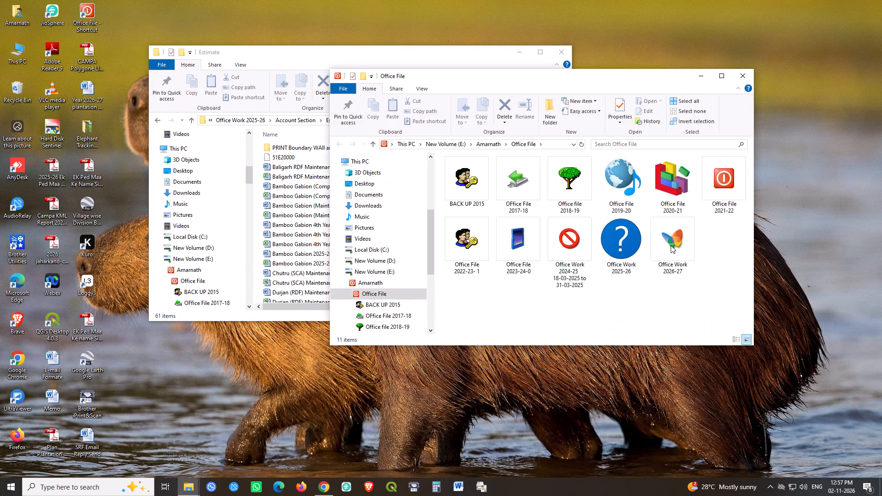
double_click(672, 245)
double_click(500, 173)
key("e")
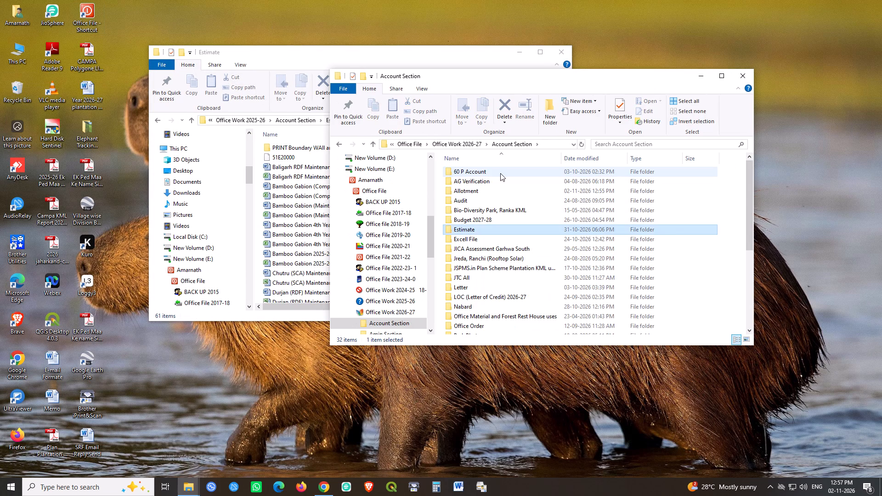
key("Return")
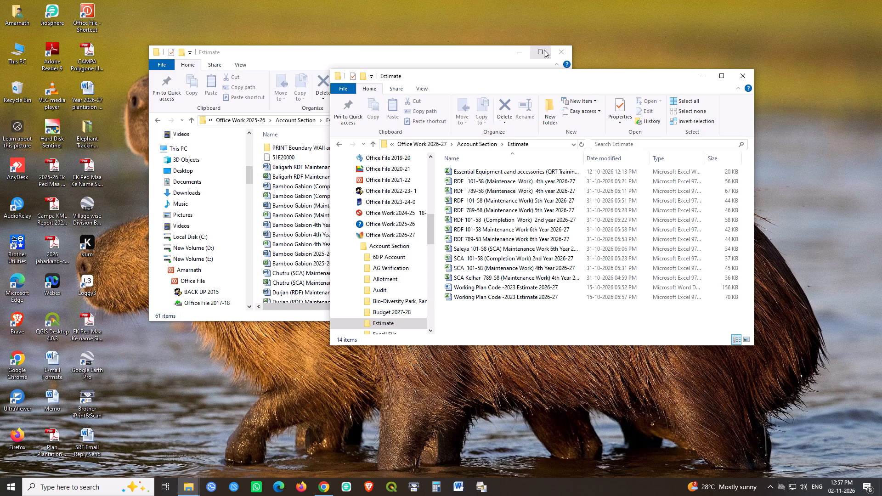
Stretch the 2025-26 Estimate window to full screen height and place it on the left half of the desktop.
left_click(544, 50)
double_click(483, 1)
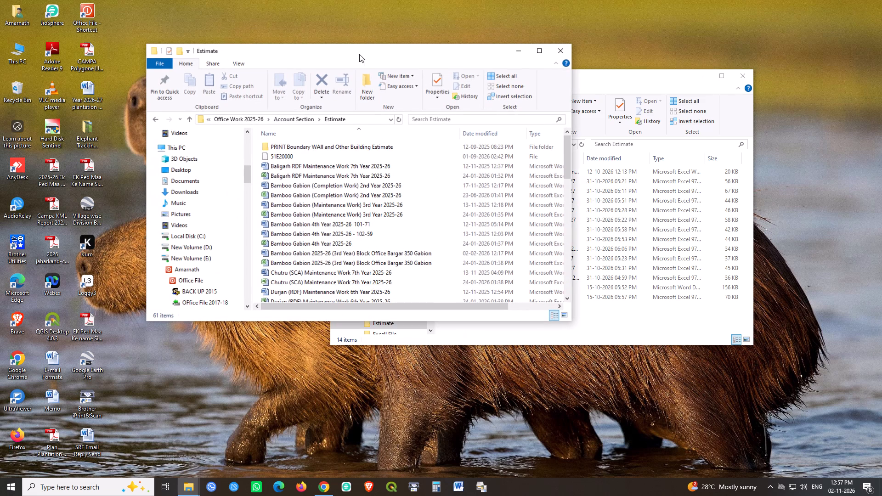
left_click(362, 45)
left_click_drag(362, 48, 369, 0)
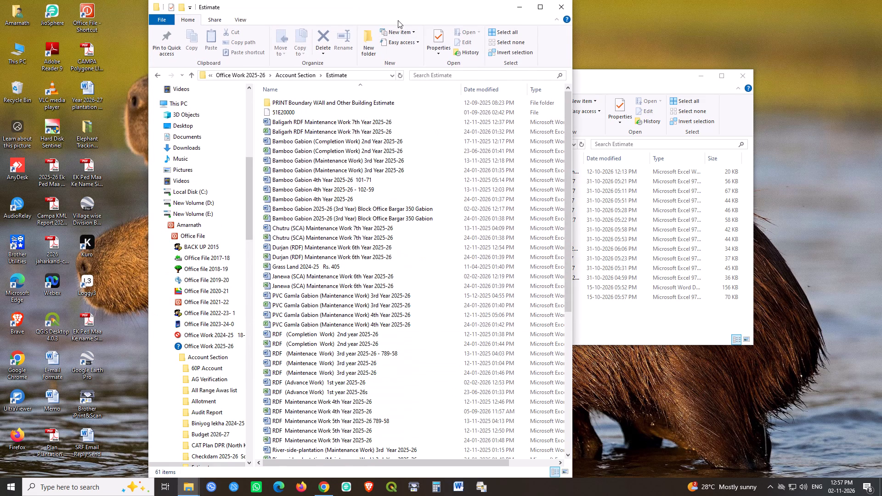
left_click_drag(396, 9, 250, 7)
Place the 2026-27 Estimate window at full height beside the 2025-26 one, widening both so they fill the screen side by side.
left_click_drag(524, 81, 623, 72)
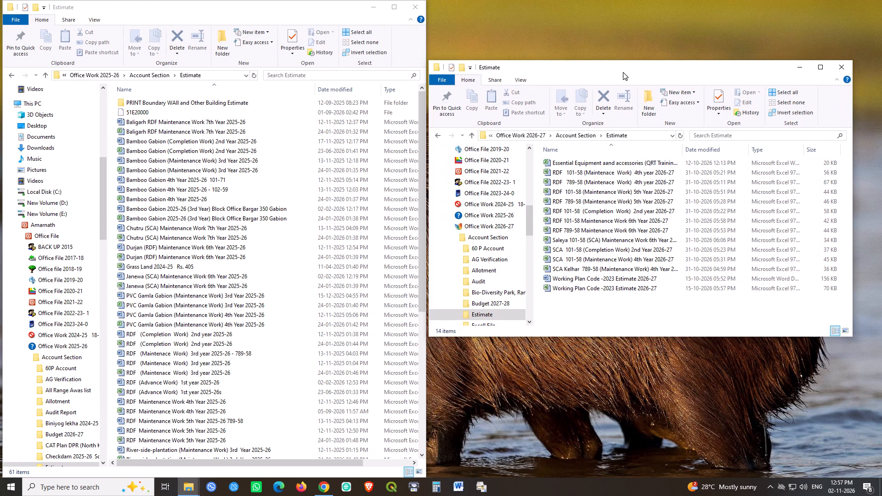
left_click_drag(623, 72, 624, 72)
left_click_drag(637, 62, 640, 0)
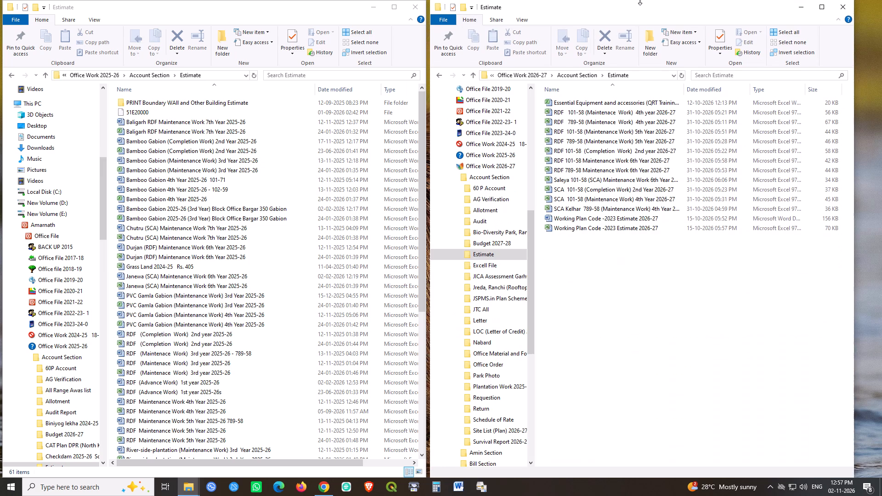
left_click_drag(854, 271, 855, 271)
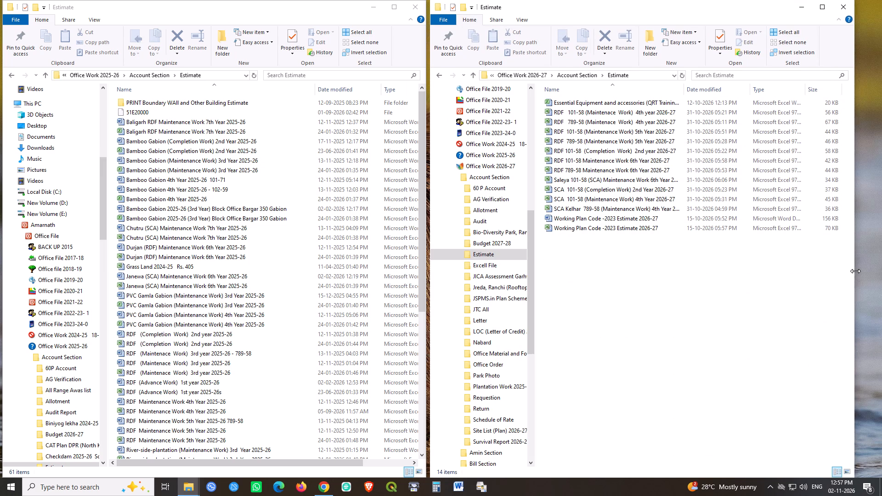
left_click_drag(855, 271, 874, 271)
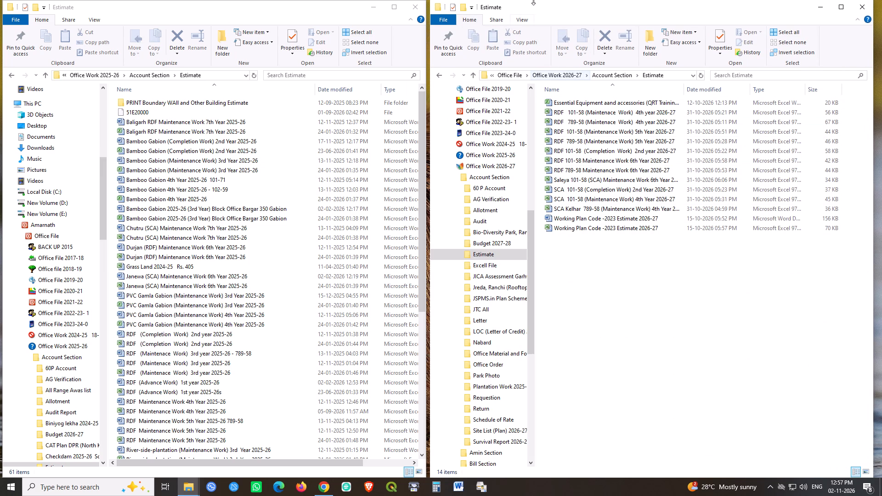
left_click_drag(547, 9, 554, 6)
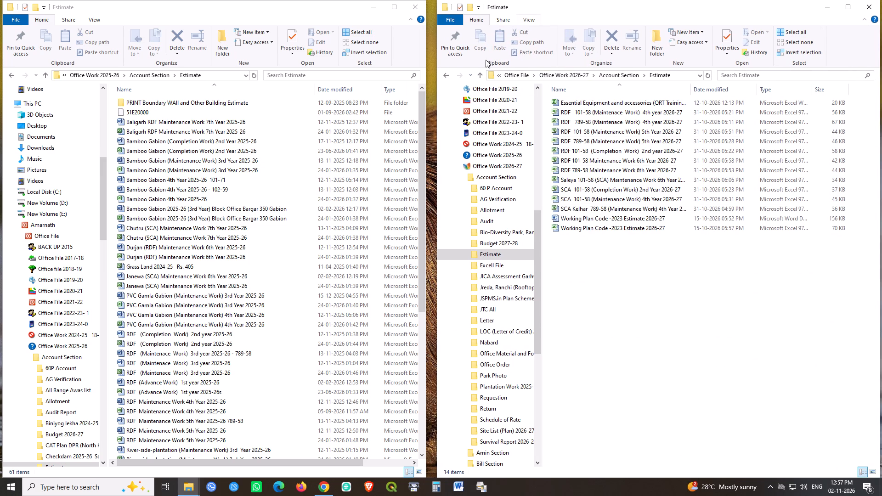
left_click_drag(427, 111, 435, 110)
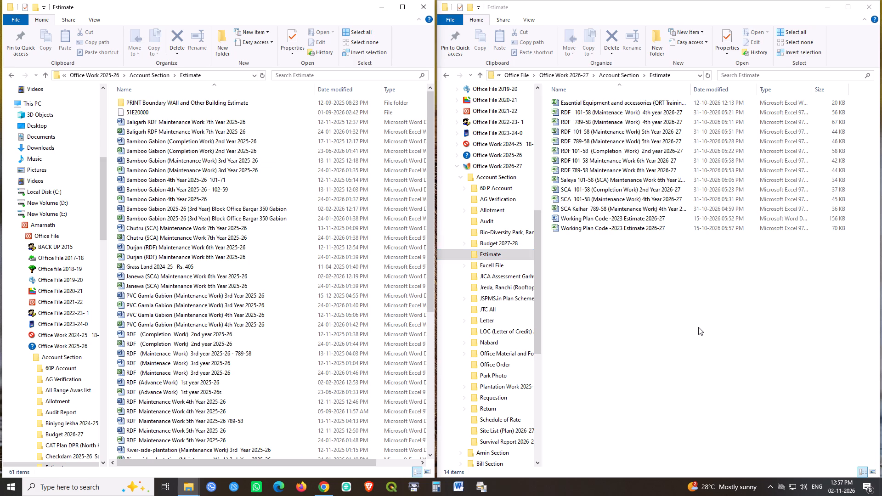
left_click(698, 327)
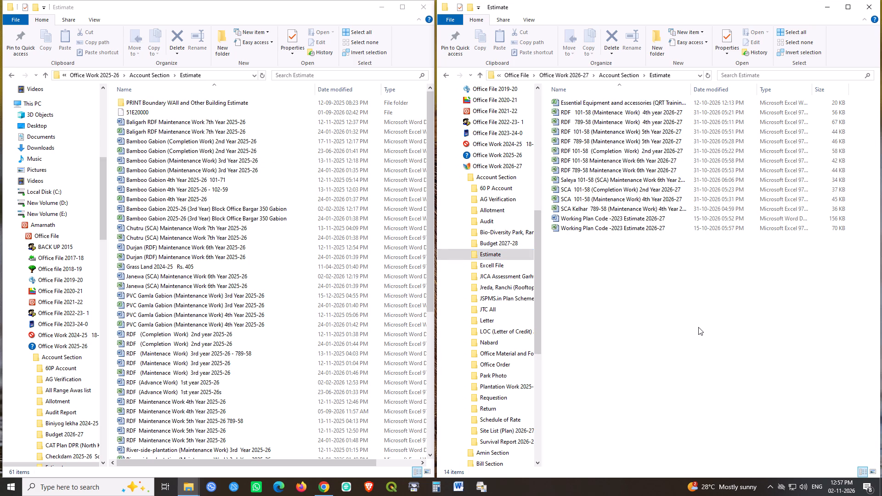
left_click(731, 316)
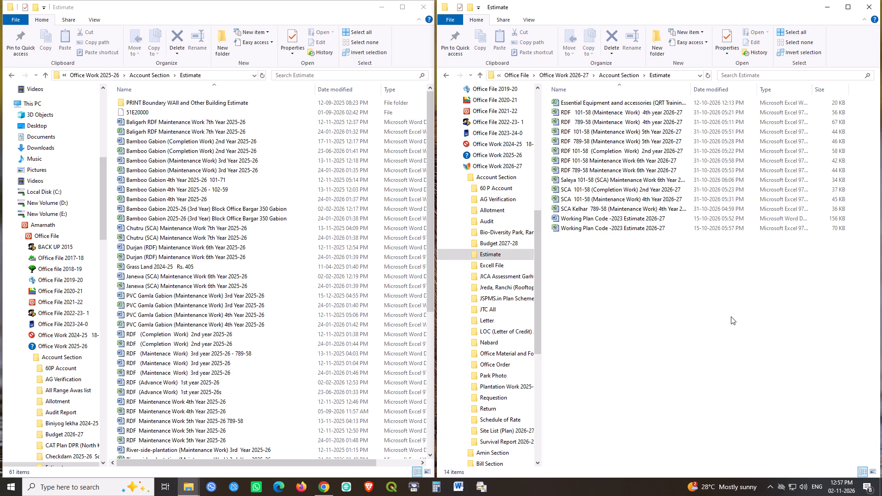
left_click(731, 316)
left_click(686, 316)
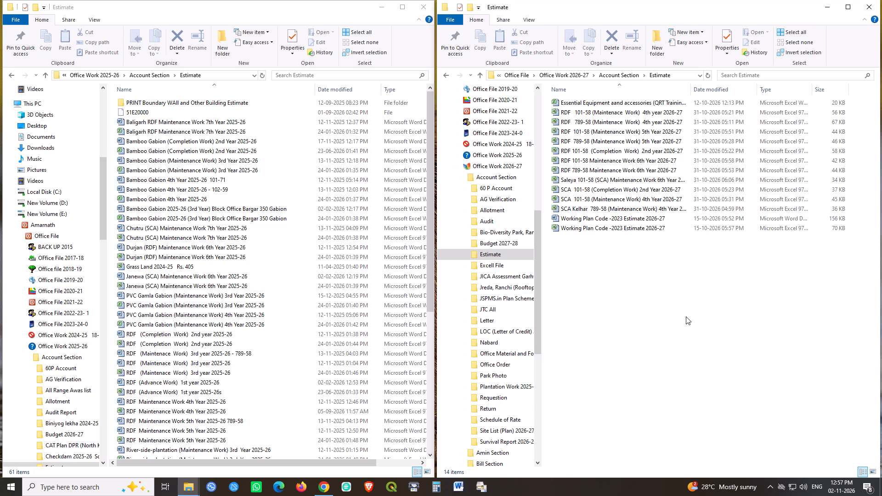
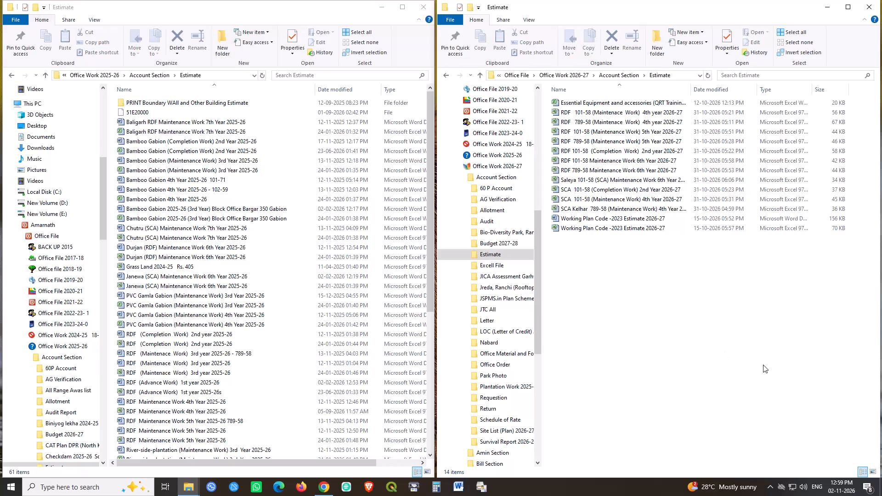
Open the Saleya 101-58 (SCA) Maintenance Work 6th Year 2026-27 workbook from the 2026-27 Estimate folder and dismiss the activation notice.
left_click(599, 326)
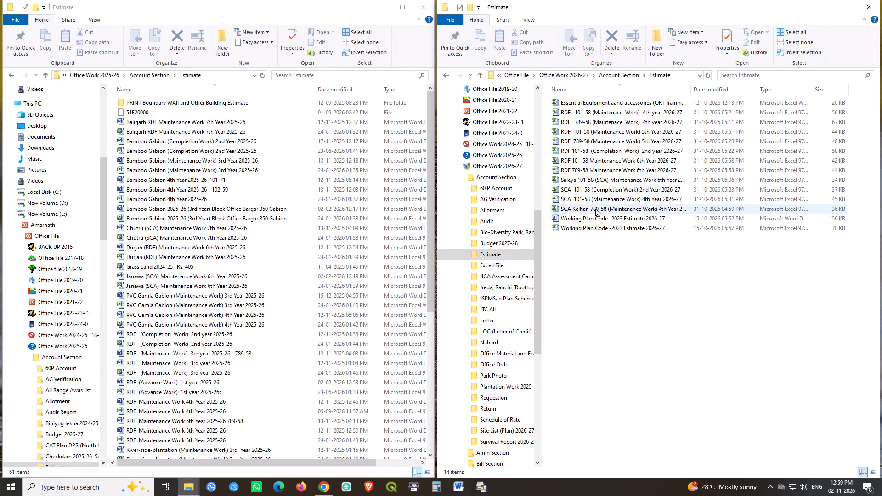
left_click(600, 181)
key("Return")
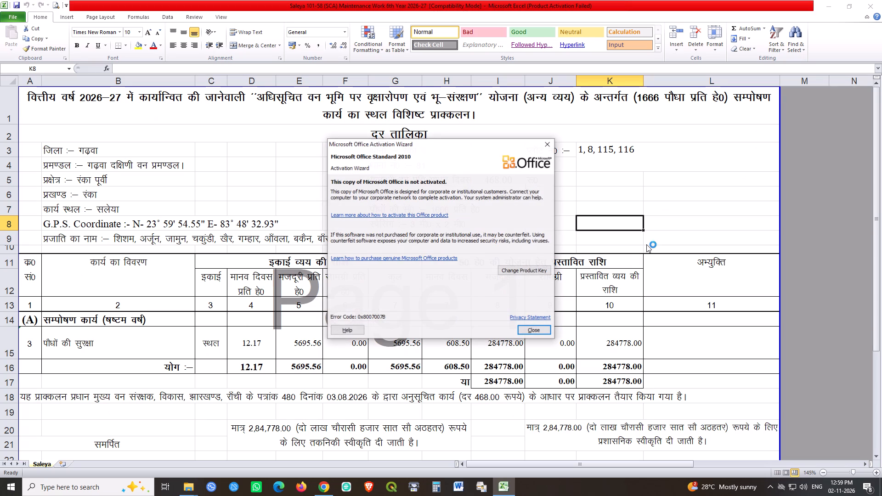
left_click(530, 333)
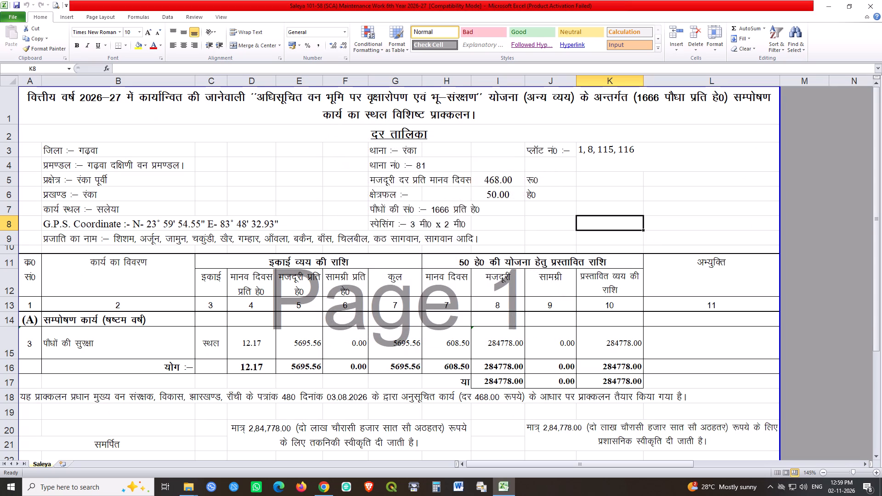
Change the letter number in the row 18 note of the Saleya estimate to 483 and save the workbook.
double_click(201, 397)
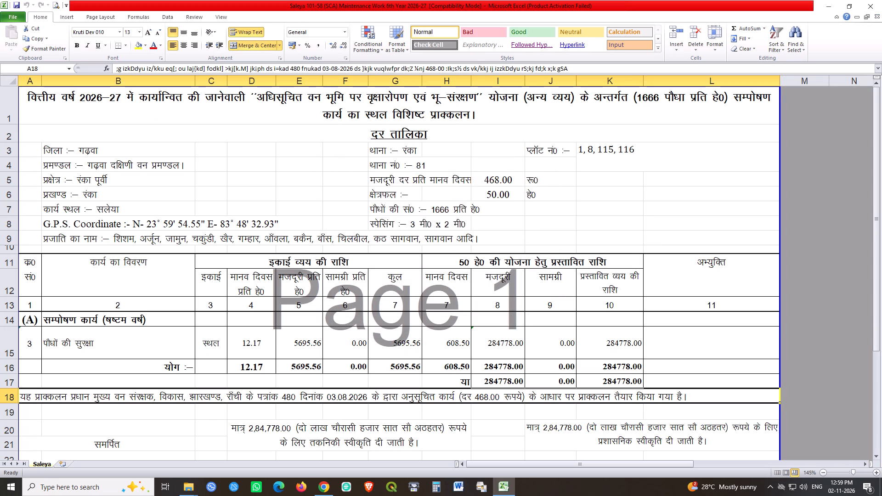
double_click(281, 400)
left_click_drag(289, 399, 294, 399)
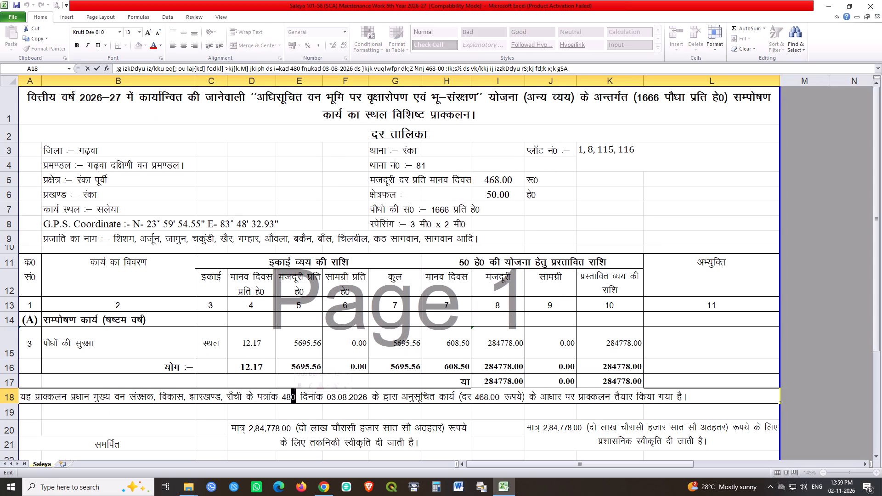
key("3")
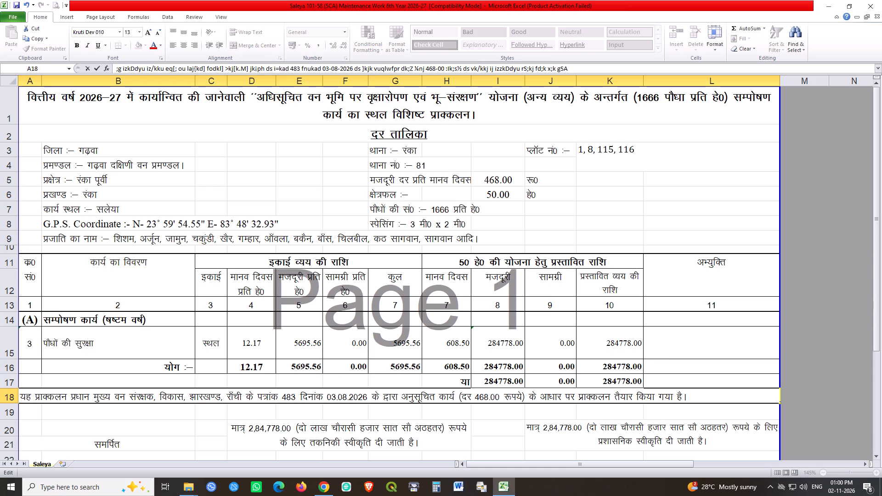
left_click(503, 429)
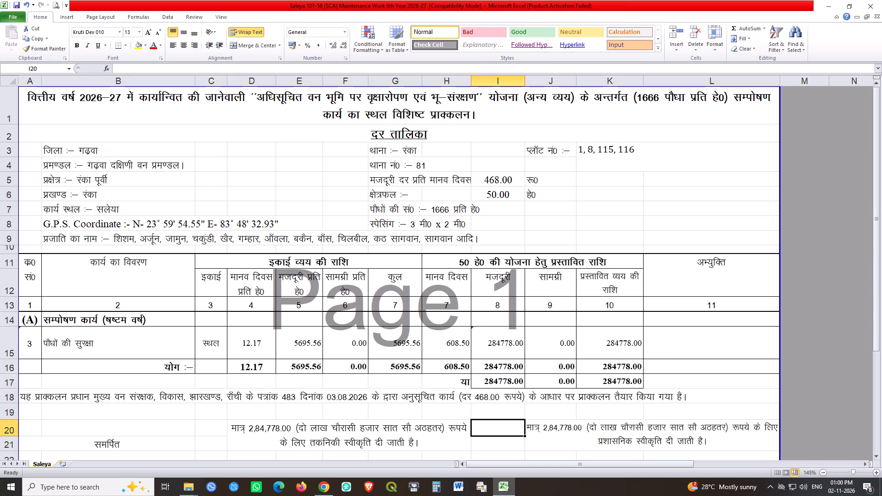
triple_click(17, 3)
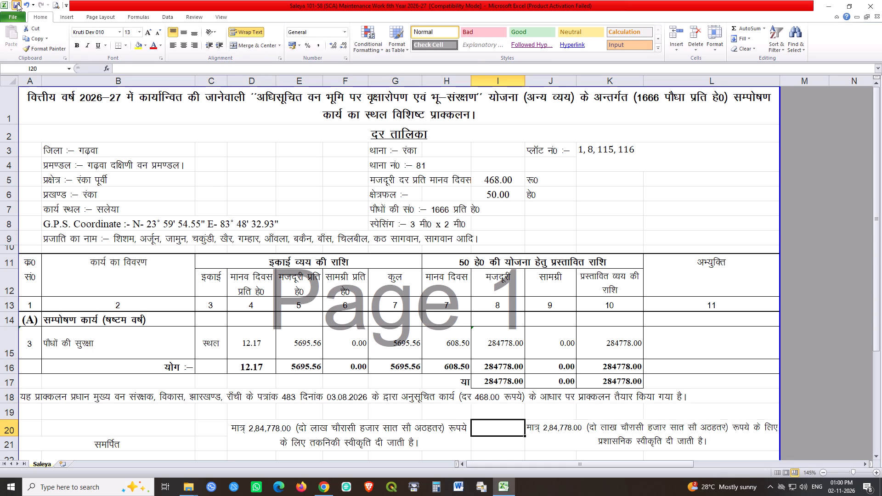
left_click(17, 3)
triple_click(17, 3)
Print one copy of the Saleya estimate sheet on the Brother DCP-L5510DN printer.
left_click(59, 4)
scroll(613, 300, "down", 3)
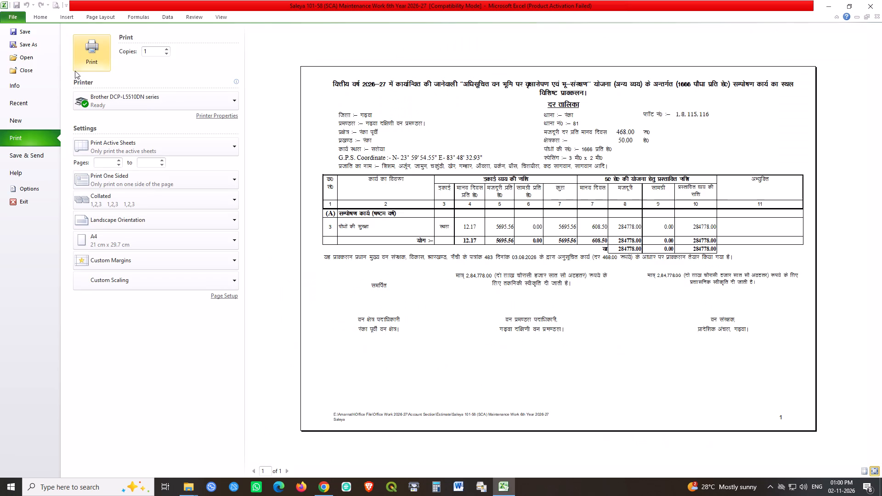
left_click(88, 55)
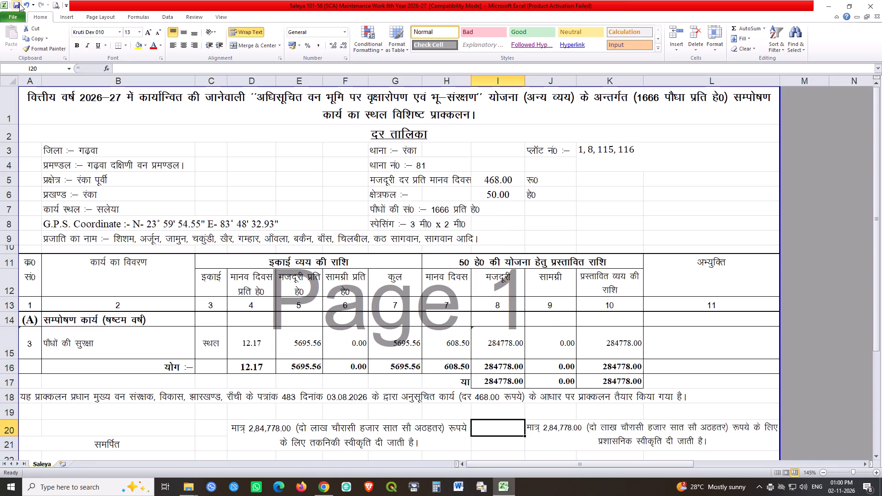
Save the Saleya estimate workbook again and close it.
triple_click(17, 4)
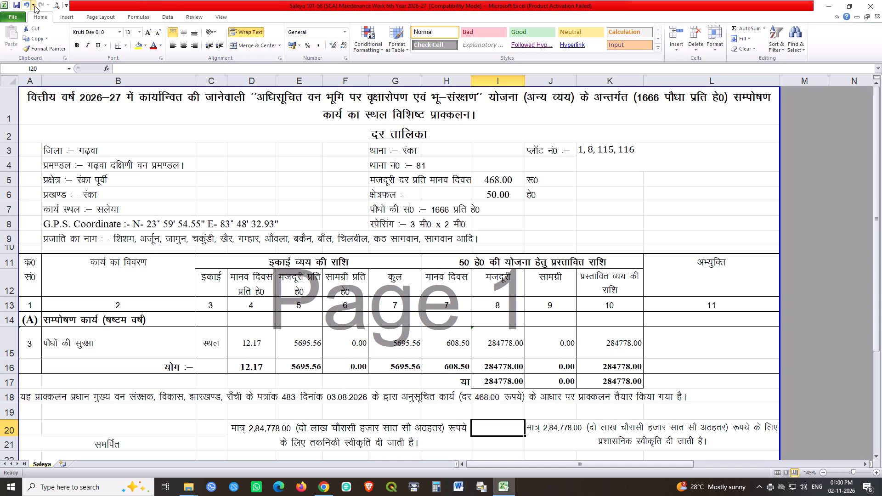
double_click(19, 3)
left_click(868, 0)
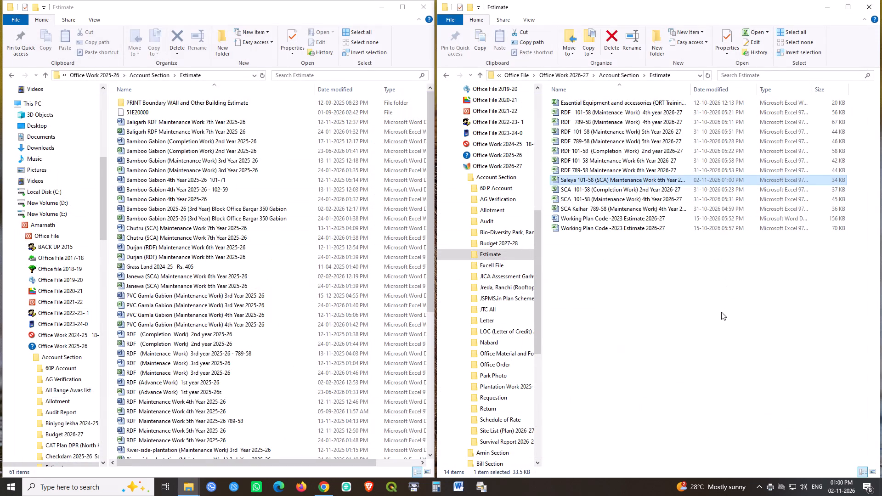
Copy the Excel file Durjan (RDF) Maintenance Work 6th Year 2025-26 from the 2025-26 Estimate folder into the 2026-27 Estimate folder.
left_click(721, 313)
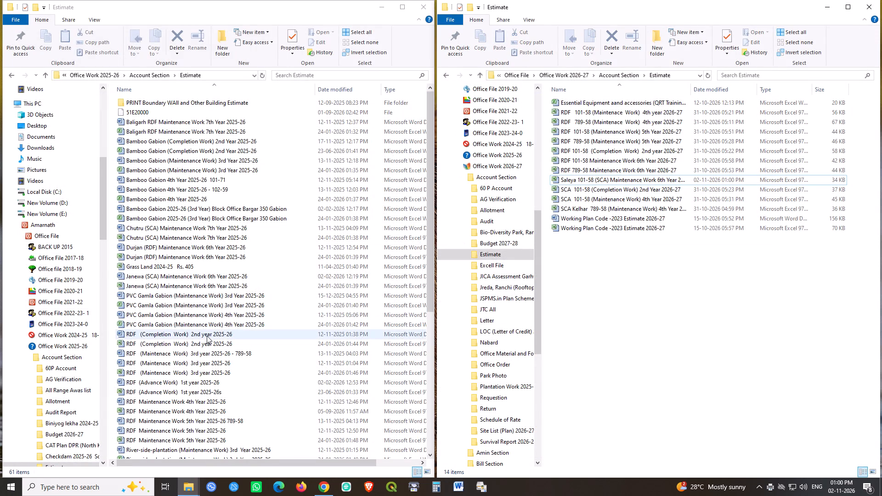
left_click(171, 390)
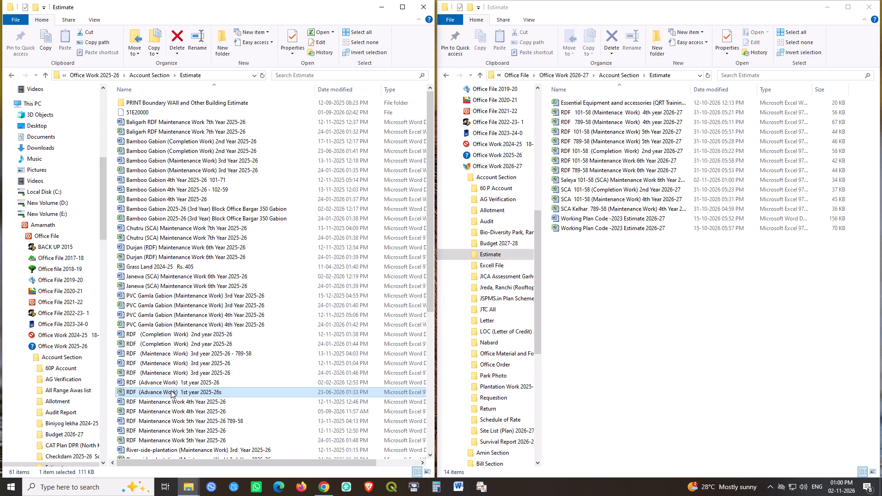
left_click(214, 432)
scroll(293, 369, "down", 1)
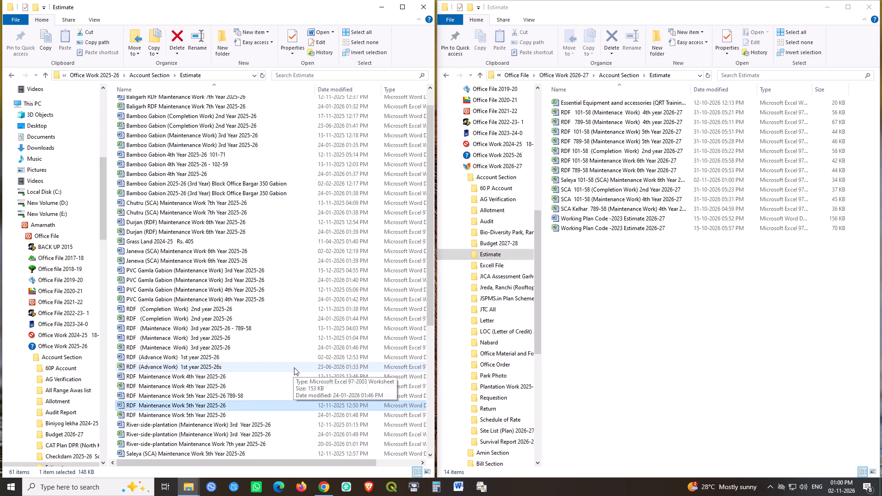
scroll(294, 367, "down", 2)
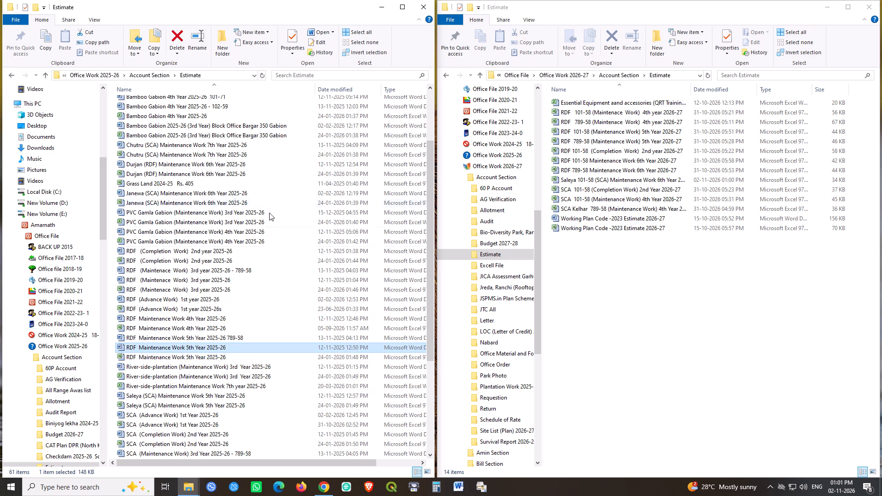
left_click(161, 175)
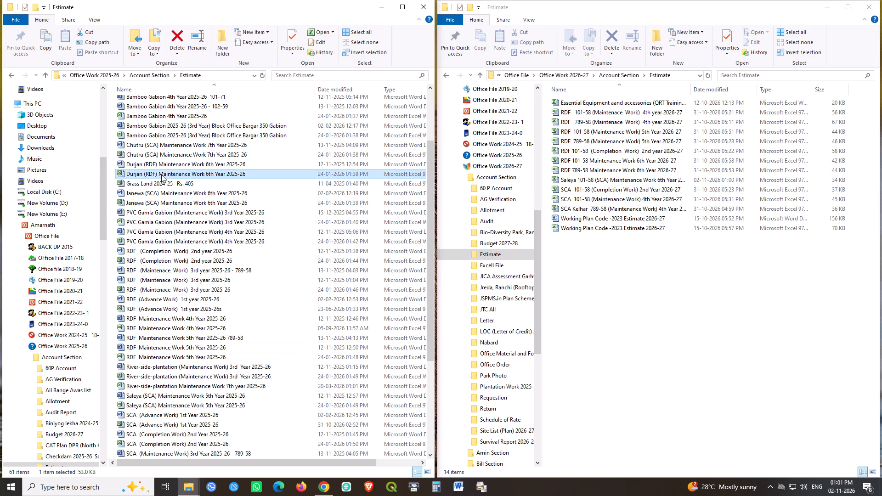
left_click_drag(161, 175, 575, 341, "ctrl")
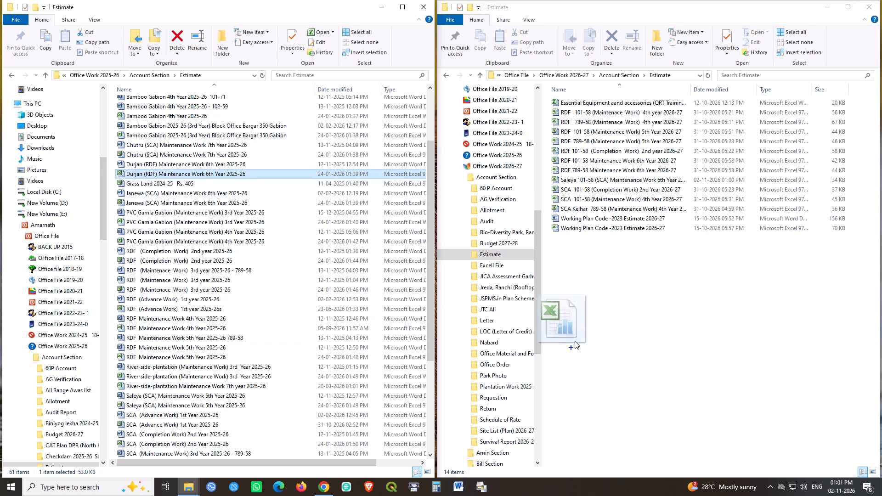
left_click_drag(575, 341, 694, 373, "ctrl")
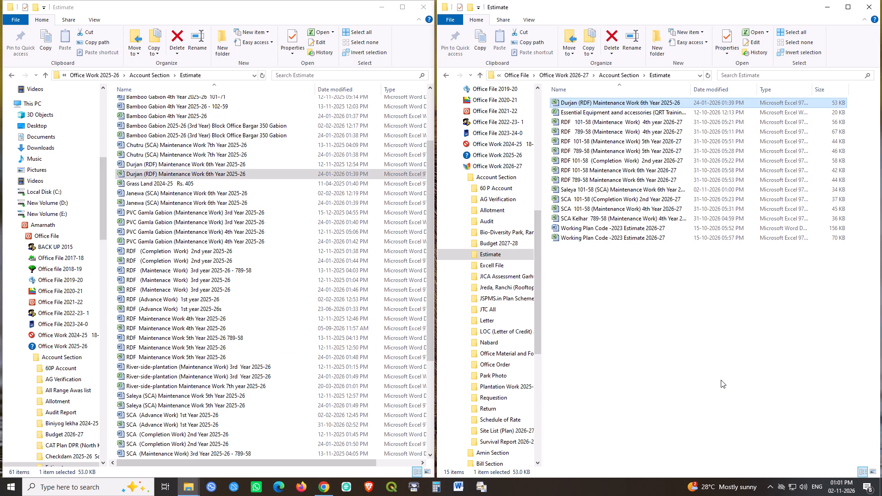
Rename the copied Durjan file as Durjan-1&2 101-58 (RDF) Maintenance Work 7th Year 2026-27.
key("F2")
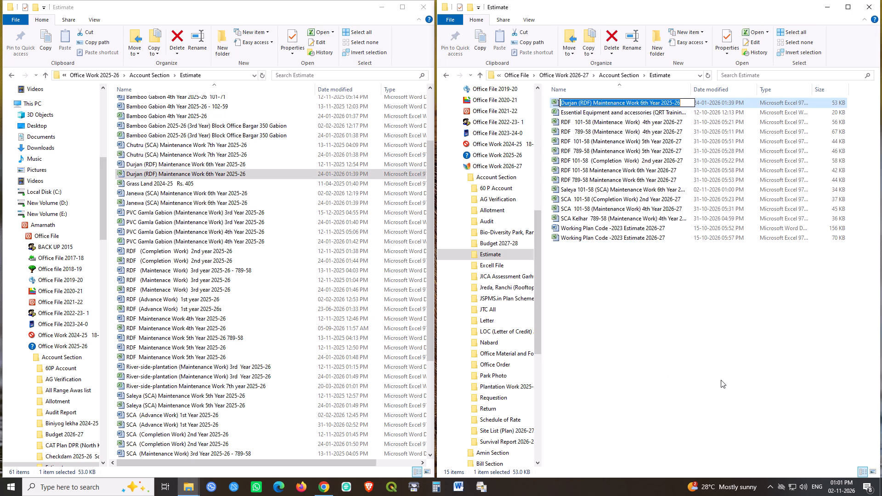
key("Left")
key("Left")
key("Left")
key("Right")
key("Right")
key("Right")
key("Right")
key("Right")
key("Right")
key("Right")
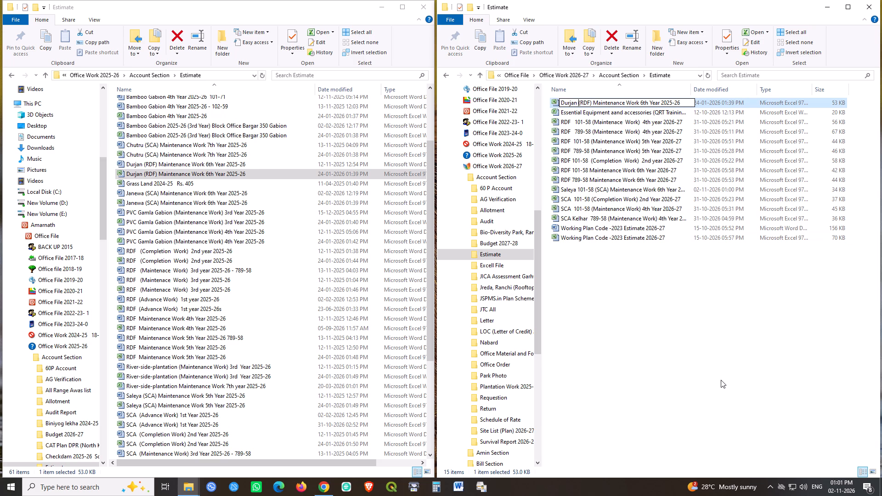
key("Left")
type("-1")
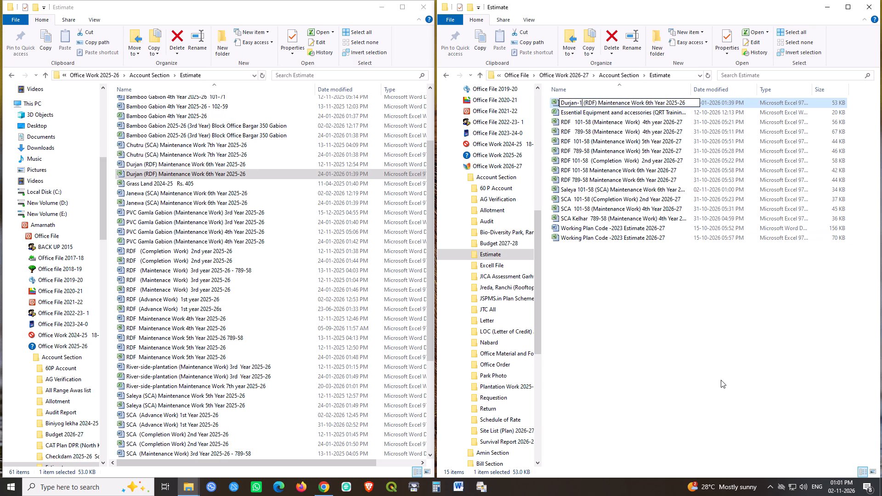
key("shift+ampersand")
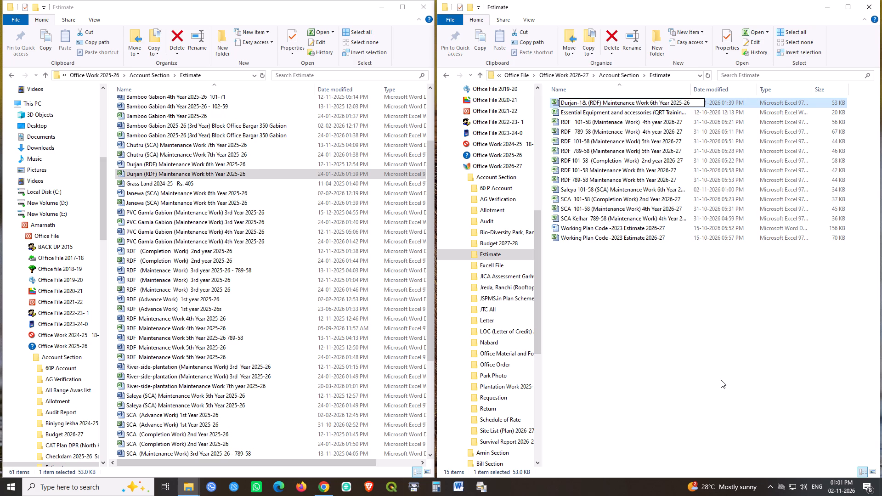
type("2")
key("space")
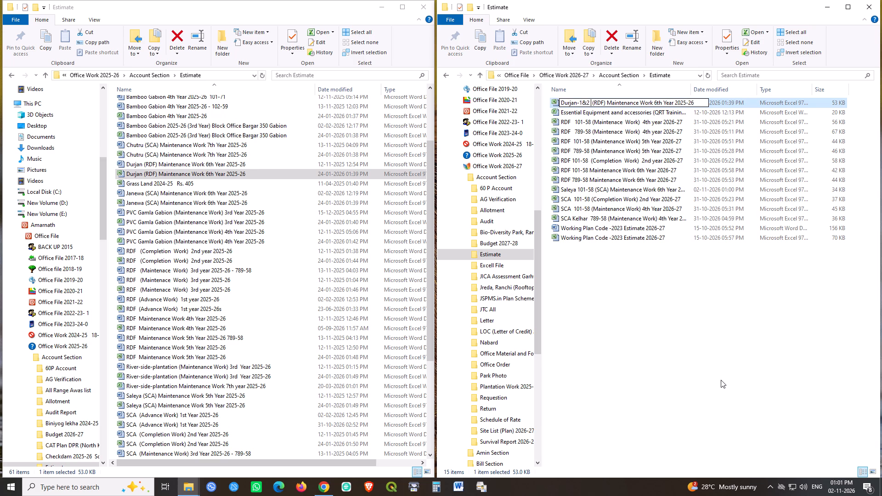
type("101-58")
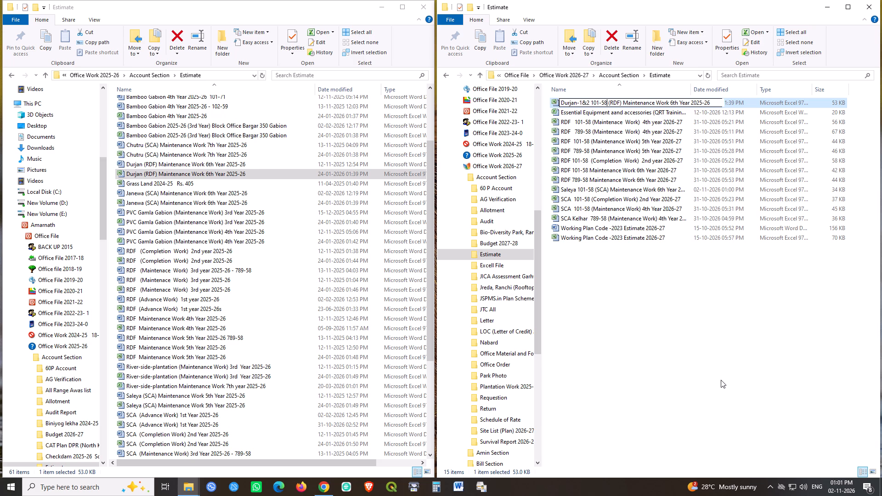
key("Right")
key("Right")
key("Right")
key("Right")
key("Right")
key("Right")
key("Right")
key("Right")
key("Right")
key("Right")
key("Right")
key("Right")
key("Right")
key("Right")
key("Right")
key("Right")
key("Right")
key("Right")
key("Right")
key("Right")
key("Right")
key("shift+Right")
key("7")
key("Right")
key("Right")
key("Right")
key("Right")
key("Right")
key("Right")
key("Right")
key("Right")
key("Right")
key("Right")
key("Right")
key("shift+Right")
key("6")
key("Right")
key("Right")
key("shift+Right")
key("7")
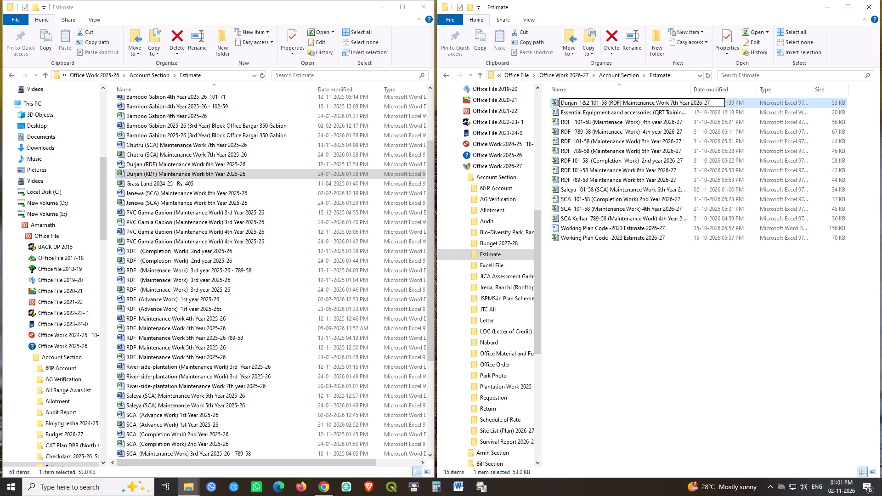
key("Return")
Open the renamed Durjan workbook, dismiss the activation notice and bring up the top of its RDF Durjan-1 sheet.
key("Return")
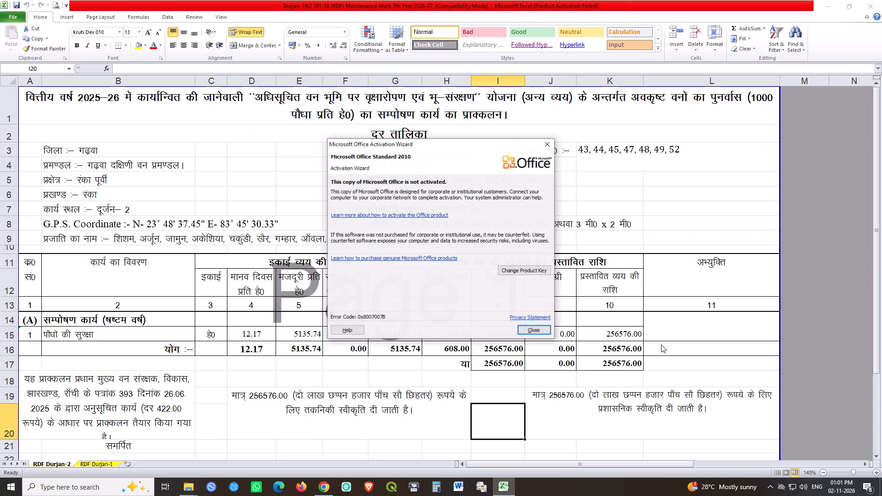
left_click(528, 328)
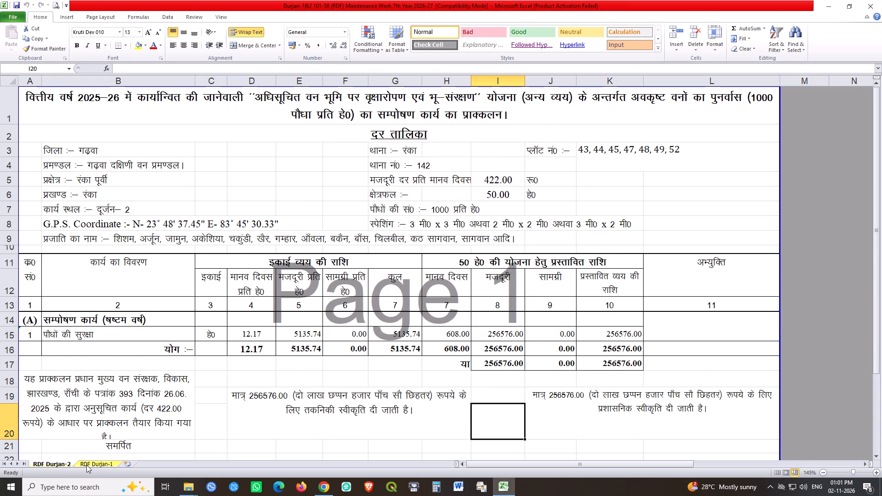
left_click(86, 465)
scroll(547, 180, "up", 13)
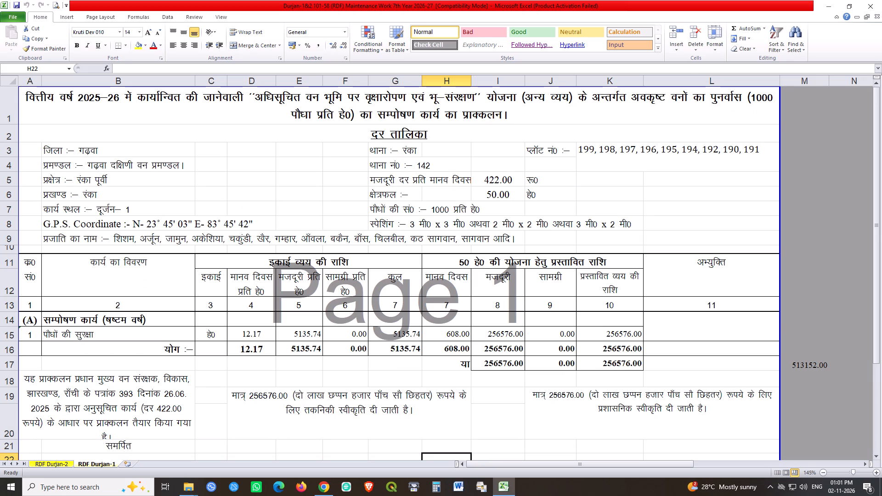
Change the financial year in the title of the RDF Durjan-1 sheet to 2026-27.
double_click(97, 95)
key("shift+Right")
key("6")
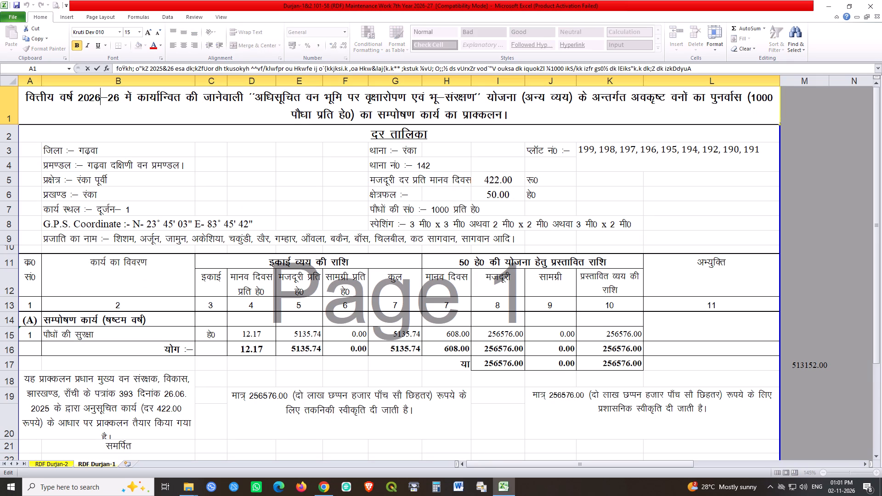
key("Right")
key("Right")
key("shift+Right")
key("7")
key("Return")
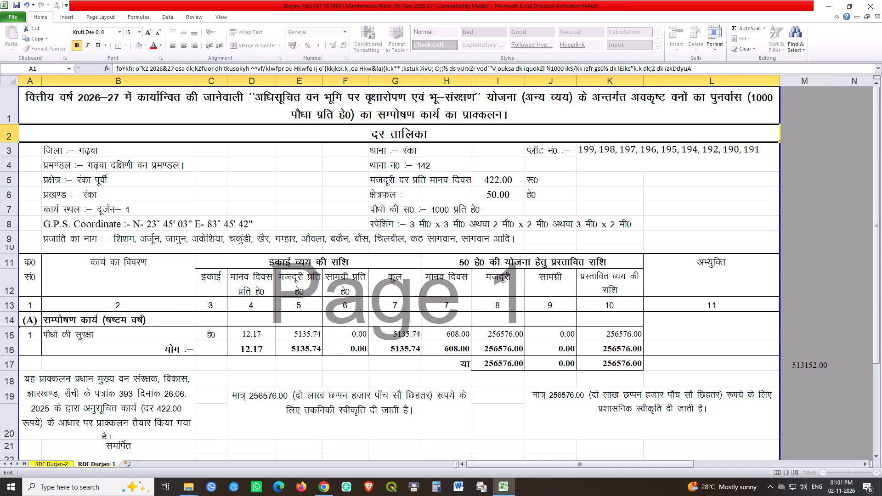
Change the financial year in the title of the RDF Durjan-2 sheet to 2026-27.
left_click(57, 465)
double_click(96, 96)
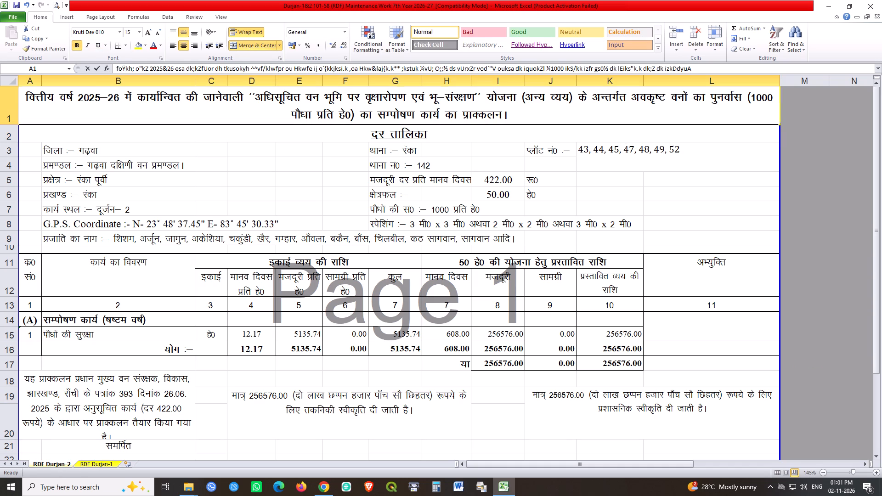
left_click_drag(96, 96, 100, 102)
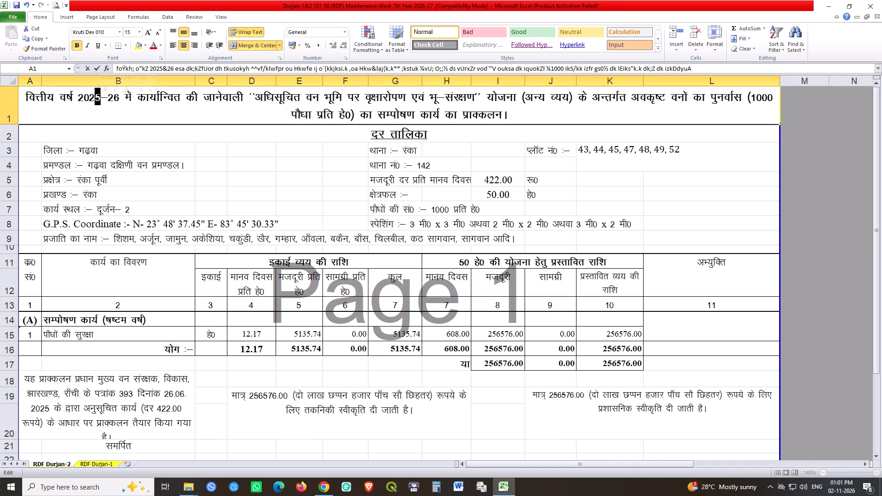
key("6")
key("Right")
key("Right")
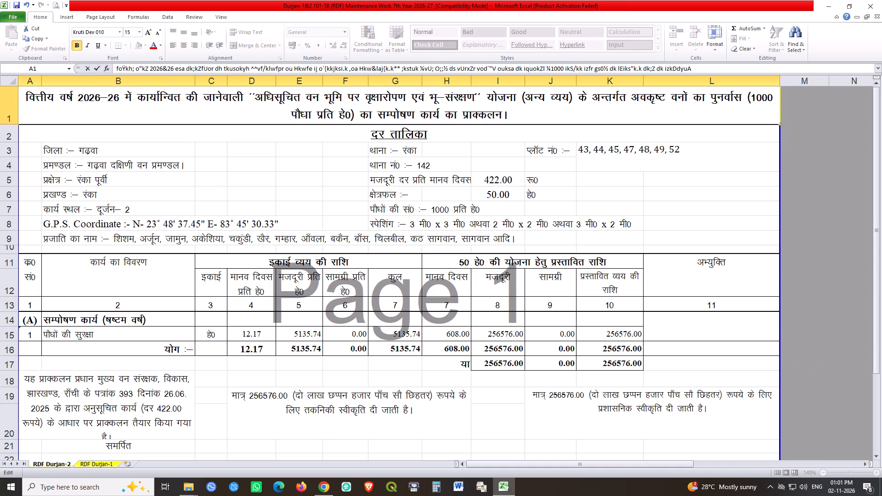
key("7")
key("Return")
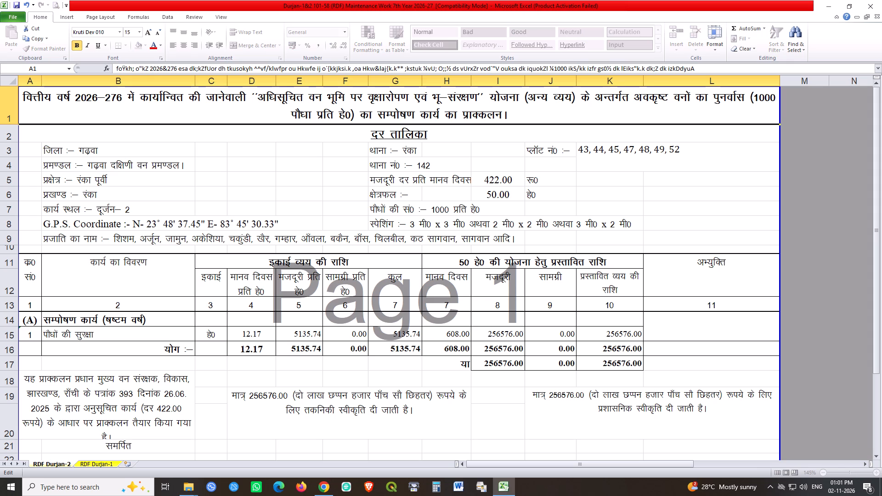
double_click(121, 96)
key("BackSpace")
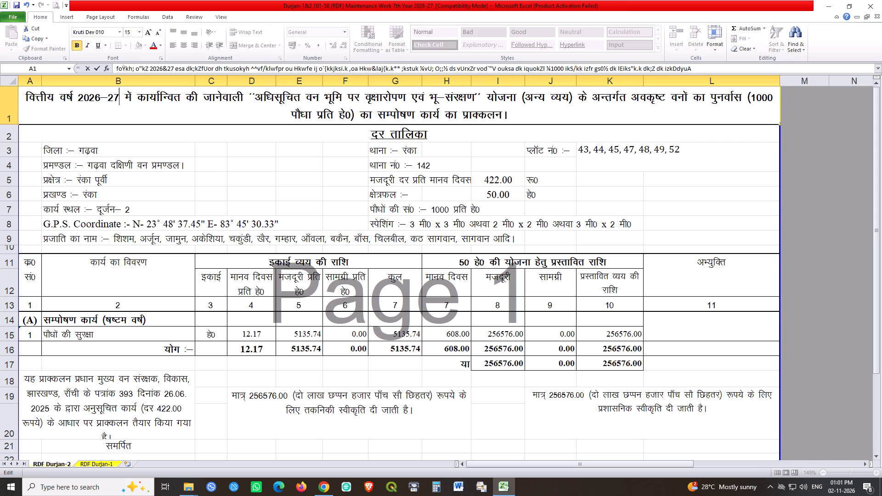
key("Return")
Set the wage rate per man-day on RDF Durjan-2 to 468 and save the workbook.
left_click(505, 183)
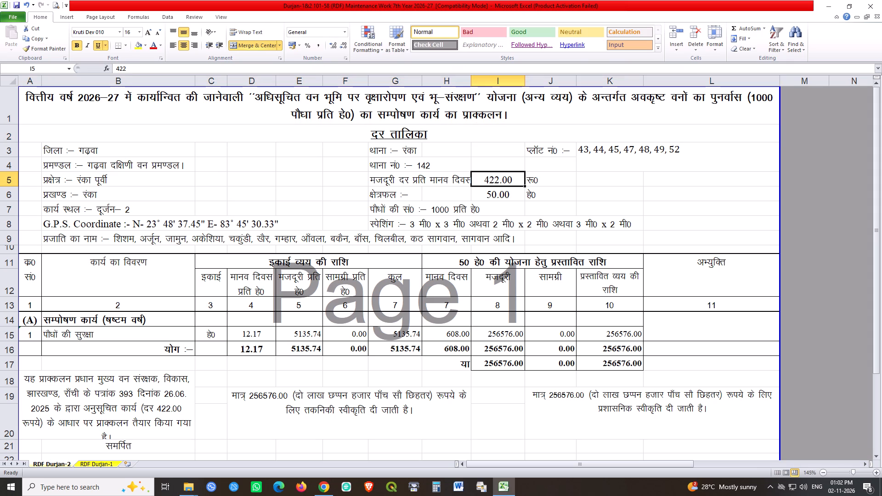
type("468")
key("Return")
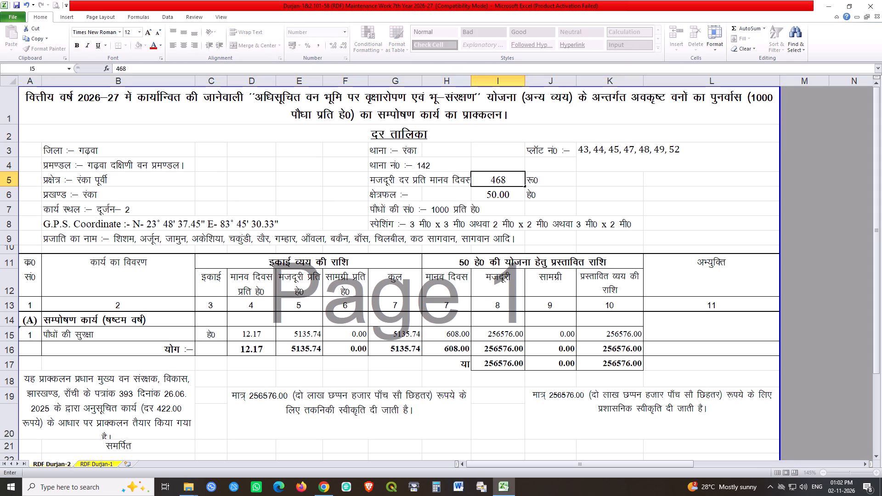
triple_click(17, 4)
Set the wage rate per man-day on the RDF Durjan-1 sheet to 468.
left_click(100, 464)
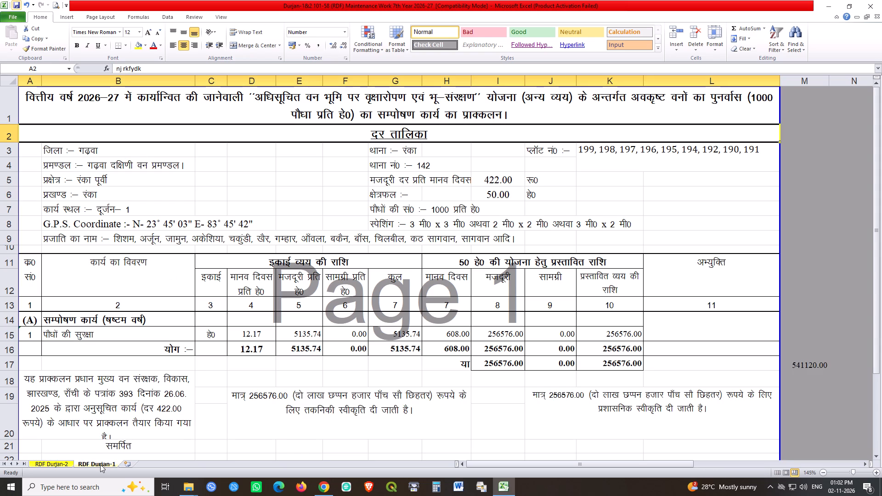
left_click(502, 180)
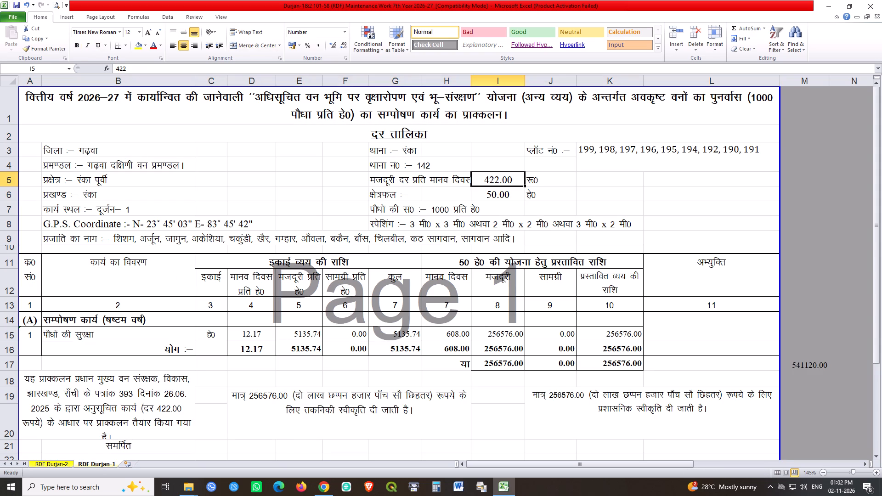
type("468")
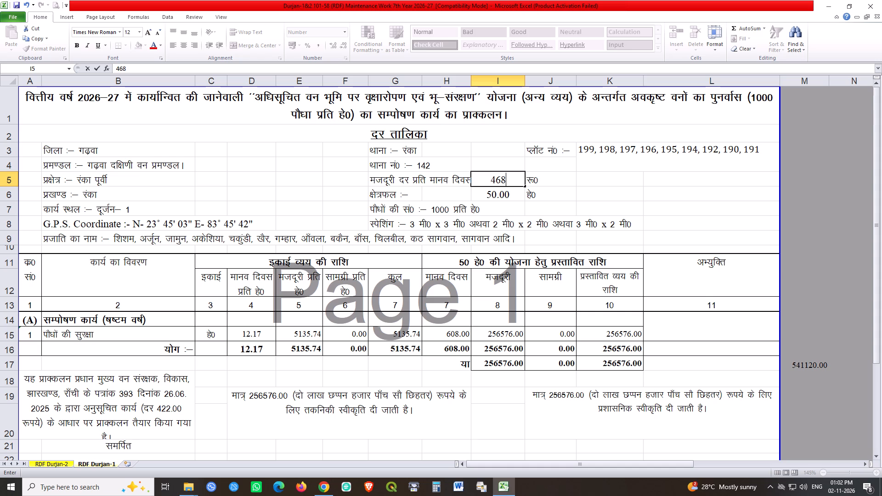
key("Return")
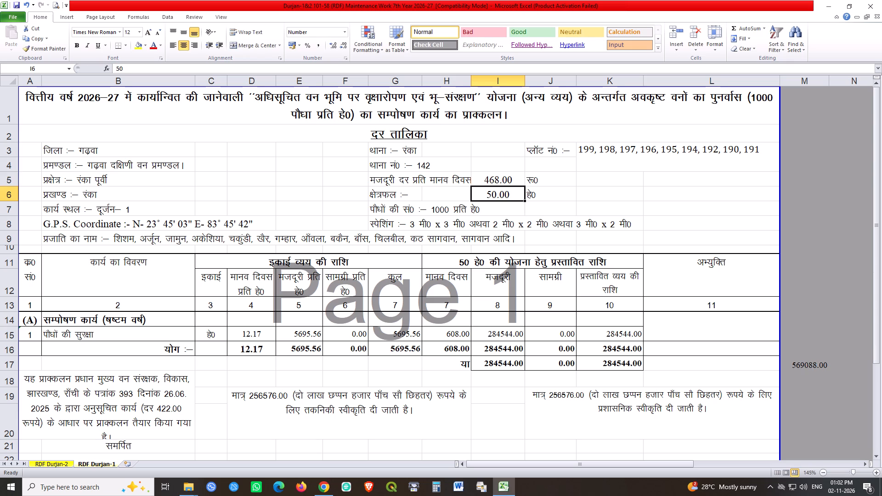
Change the year in the section (A) maintenance work heading on RDF Durjan-1 to सप्तम (seventh).
double_click(101, 319)
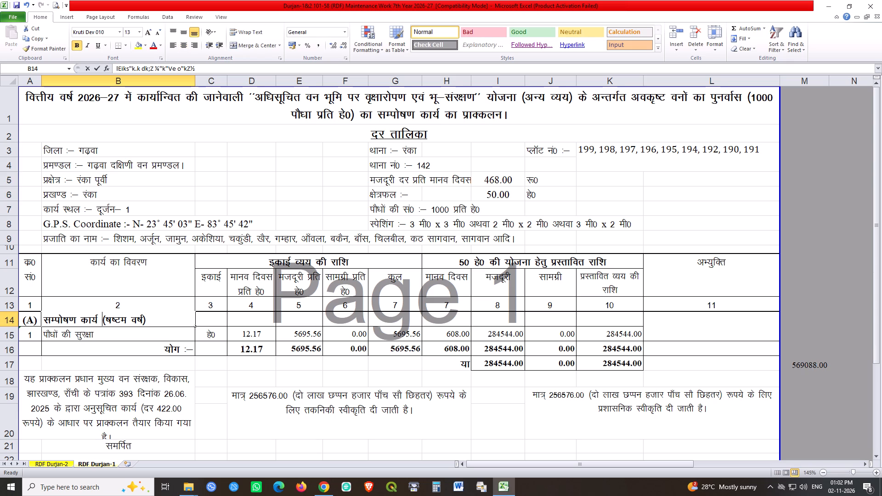
key("Right")
key("shift+Right")
key("shift+Right")
key("shift+Right")
key("shift+Right")
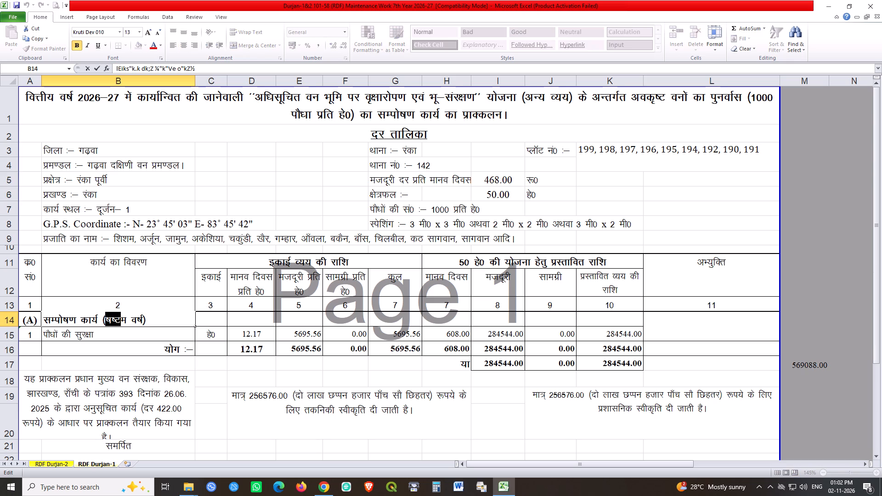
type("lI")
key("r")
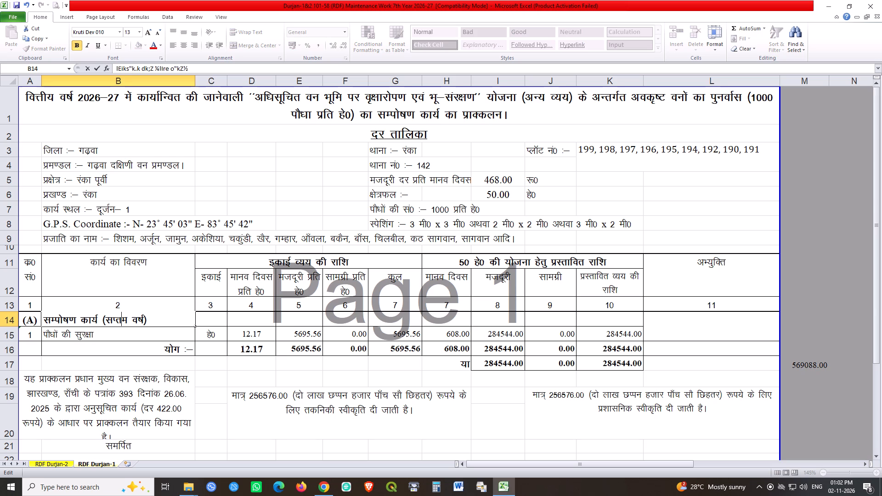
key("Return")
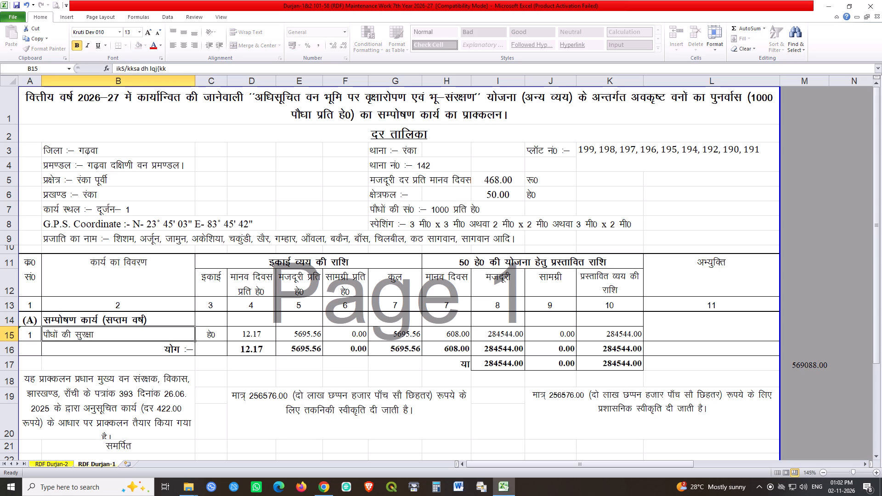
Check the man-day, total and per-hectare wage cells on RDF Durjan-1, leaving the formulas as they are, and save the workbook.
left_click(263, 332)
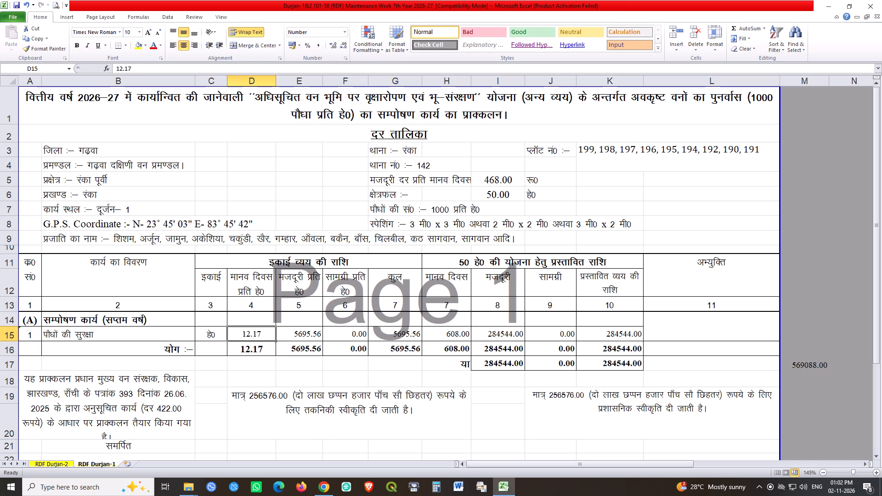
left_click(392, 351)
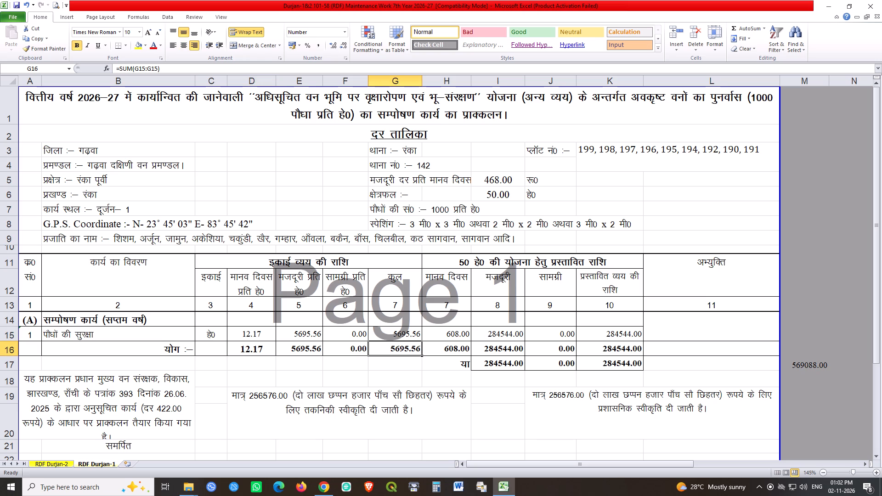
double_click(306, 335)
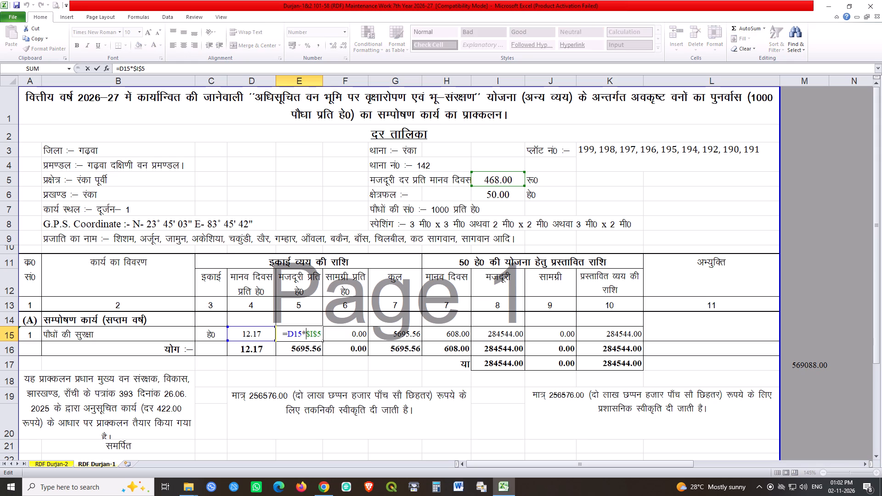
key("Return")
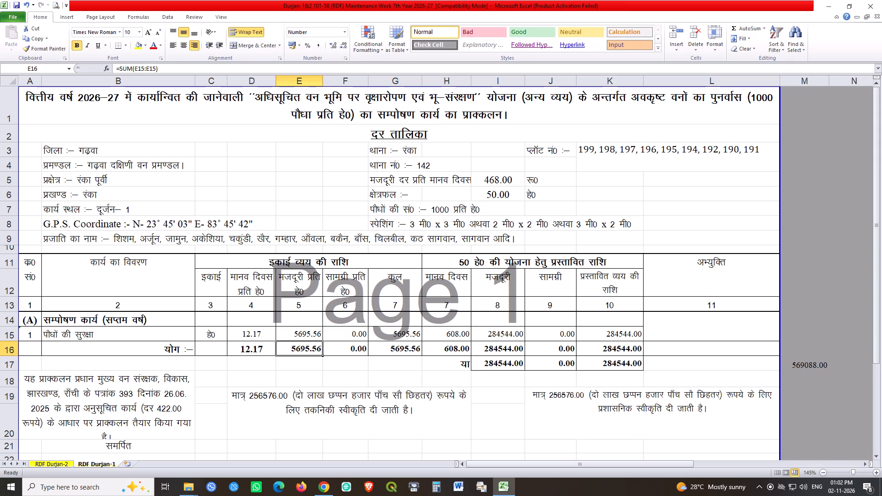
key("ctrl+s")
key("ctrl+s")
key("ctrl+s")
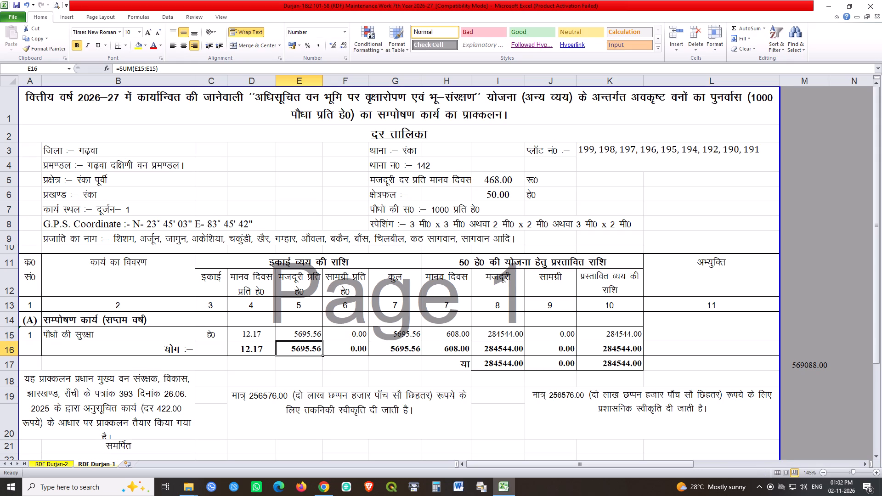
Copy the section (A) सप्तम वर्ष heading from RDF Durjan-1 over the same heading on RDF Durjan-2 and save the workbook.
left_click(61, 317)
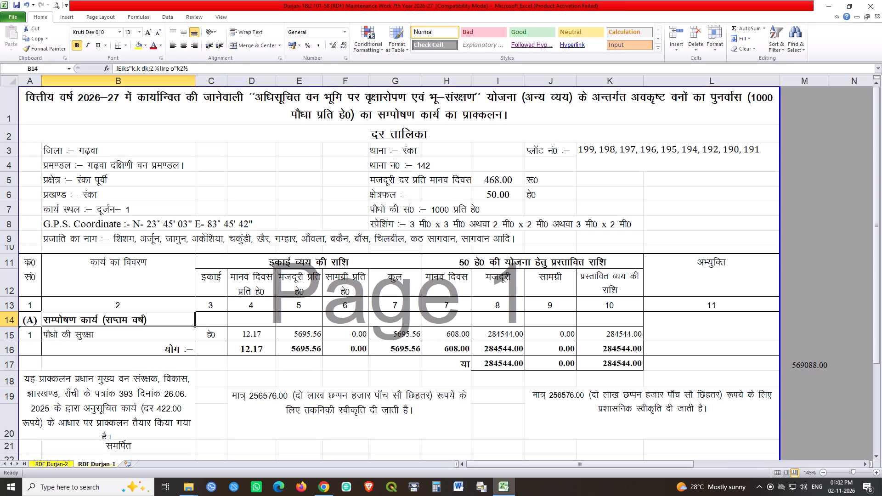
key("ctrl+c")
left_click(48, 463)
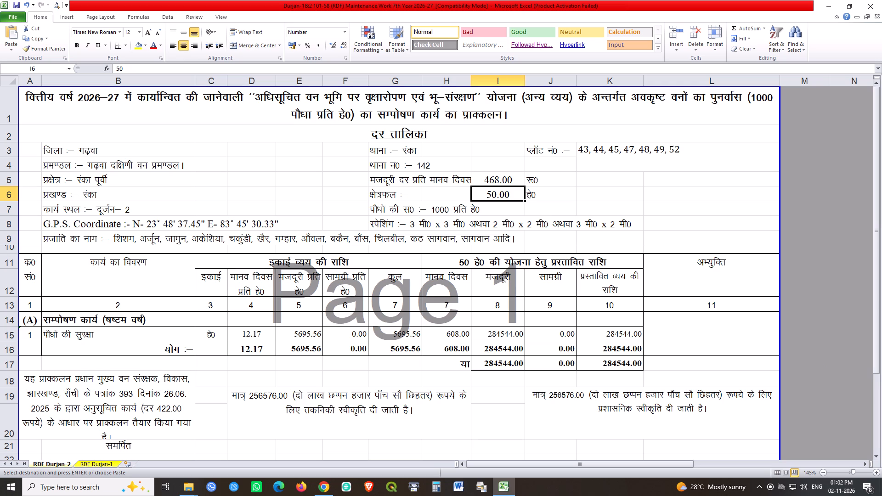
left_click(112, 325)
key("Return")
left_click(235, 366)
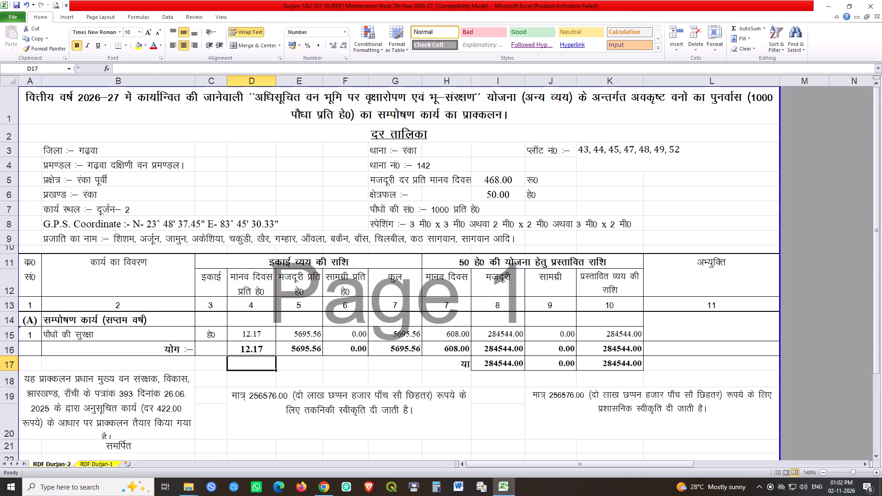
key("ctrl+s")
key("ctrl+s")
key("ctrl+s")
Check the per-hectare wage formula in row 15 of RDF Durjan-2 and save the workbook.
double_click(315, 331)
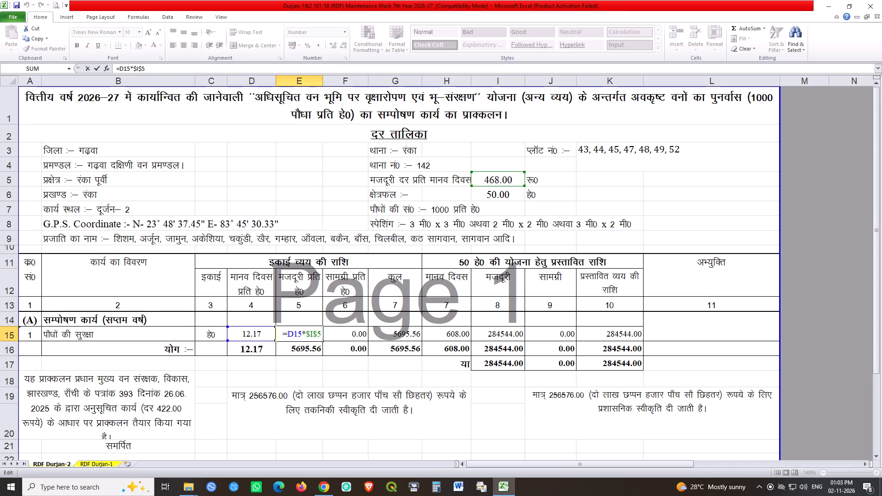
key("Return")
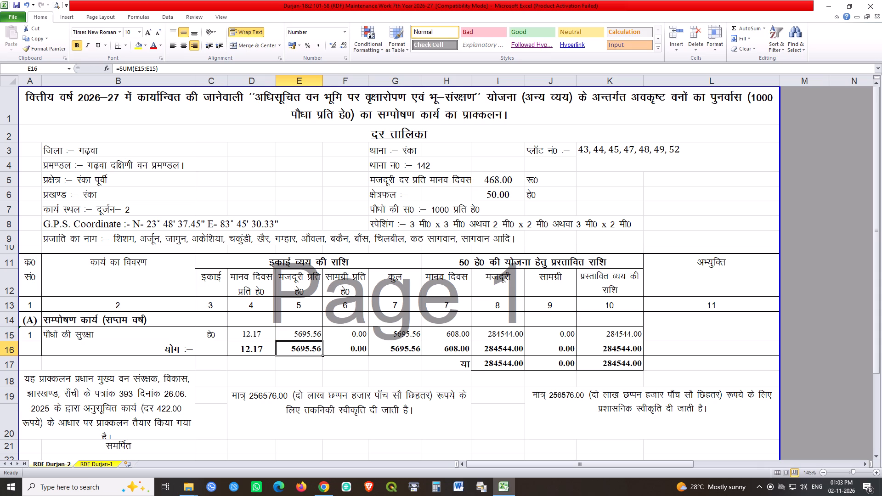
left_click(507, 411)
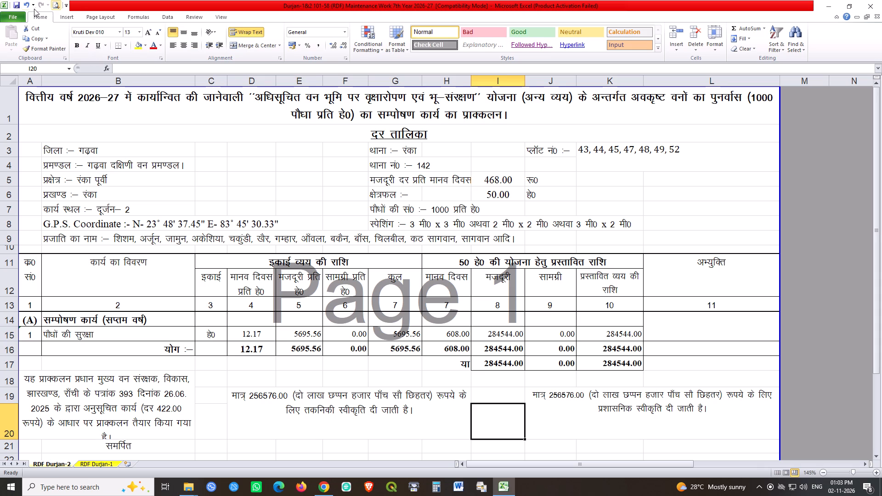
triple_click(18, 4)
Unmerge the rate-reference note block below the RDF Durjan-2 table and merge and centre the note across A18:L18.
left_click(347, 403)
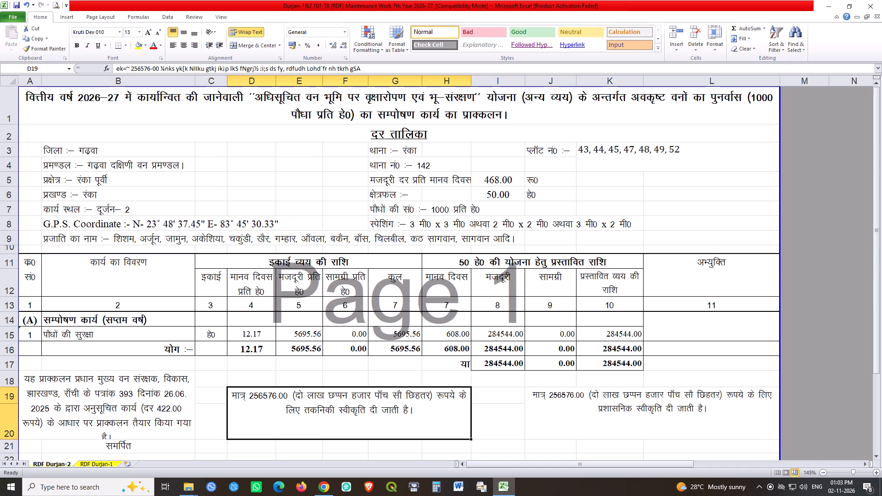
left_click(65, 385)
left_click(260, 45)
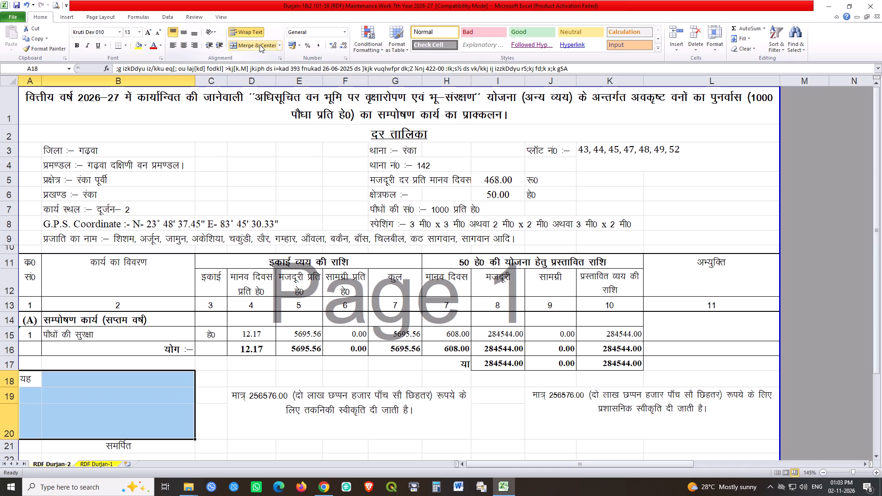
left_click_drag(34, 376, 735, 379)
left_click(255, 42)
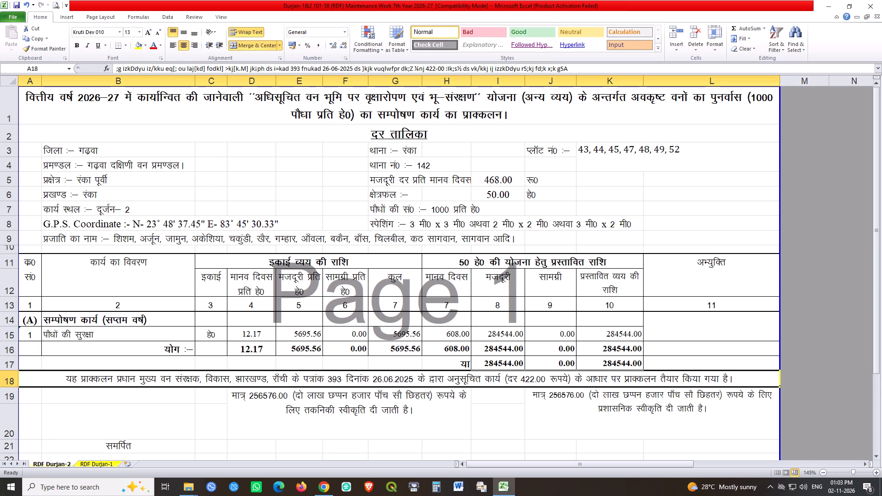
Insert a blank row between the rate-reference note and the approval texts on RDF Durjan-2.
left_click(13, 397)
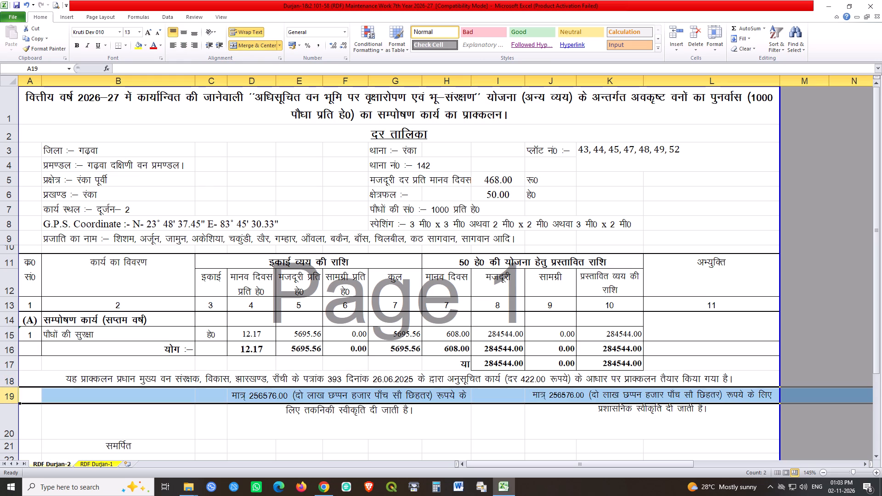
key("ctrl+plus")
left_click(328, 443)
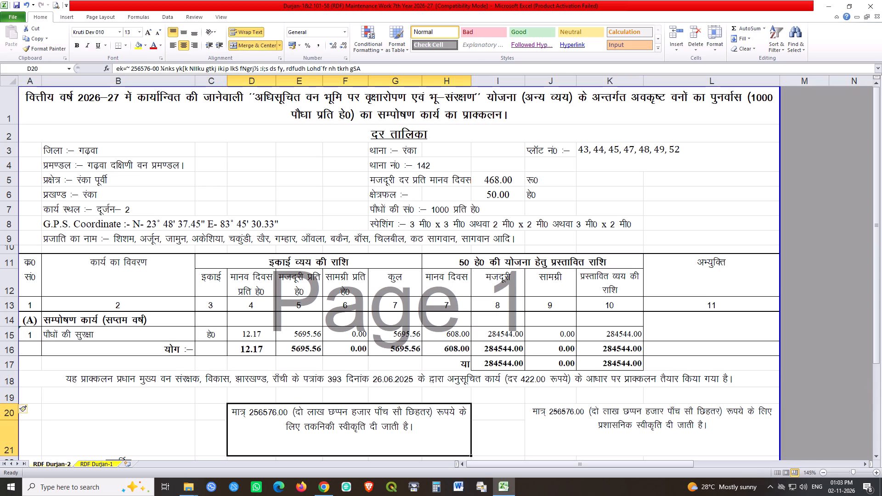
scroll(432, 248, "up", 2)
left_click(107, 462)
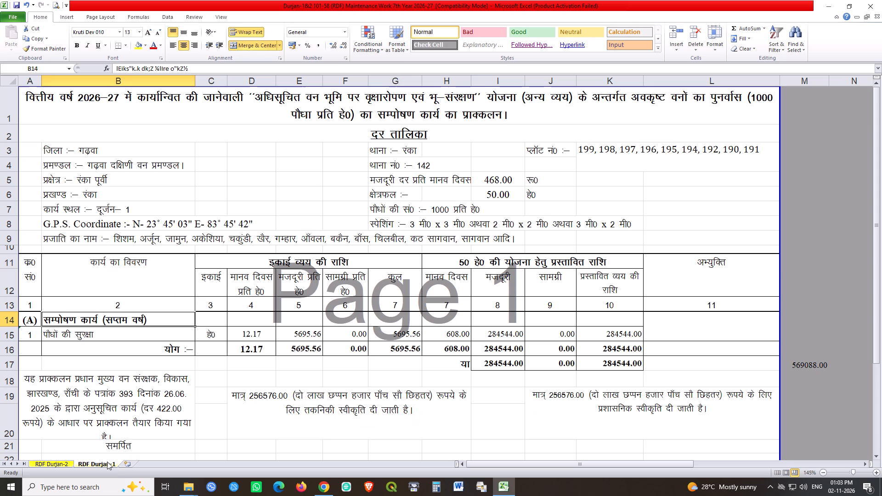
left_click(64, 464)
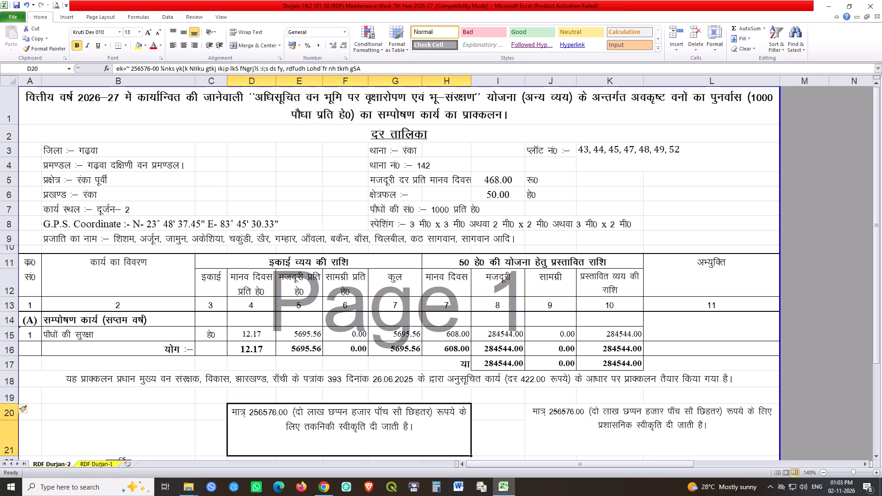
Change the letter number (पत्रांक) in the RDF Durjan-2 rate-reference note to 480 एवं 481.
double_click(201, 379)
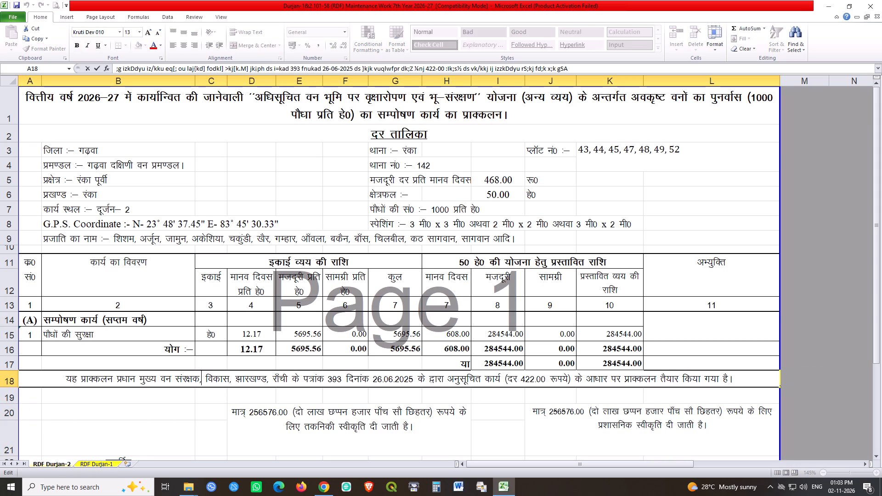
left_click(304, 378)
key("Right")
key("Right")
key("Right")
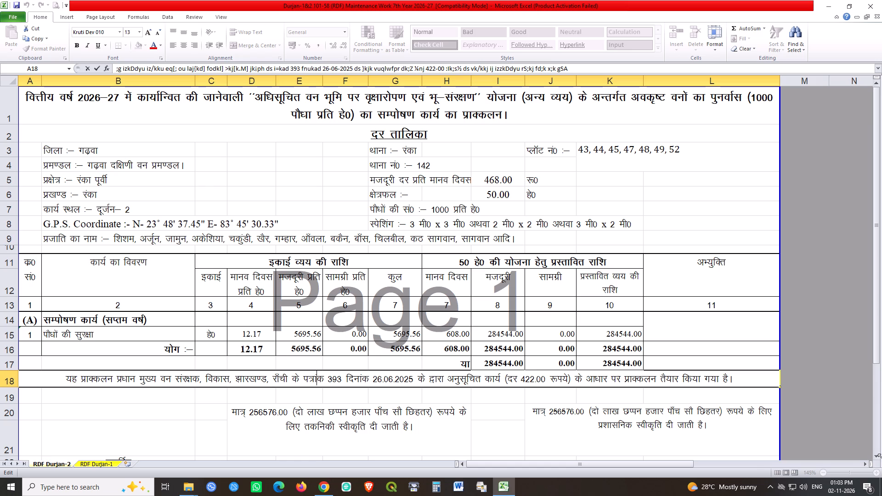
key("Right")
key("Right")
key("Right")
key("shift+Right")
key("shift+Right")
key("shift+Right")
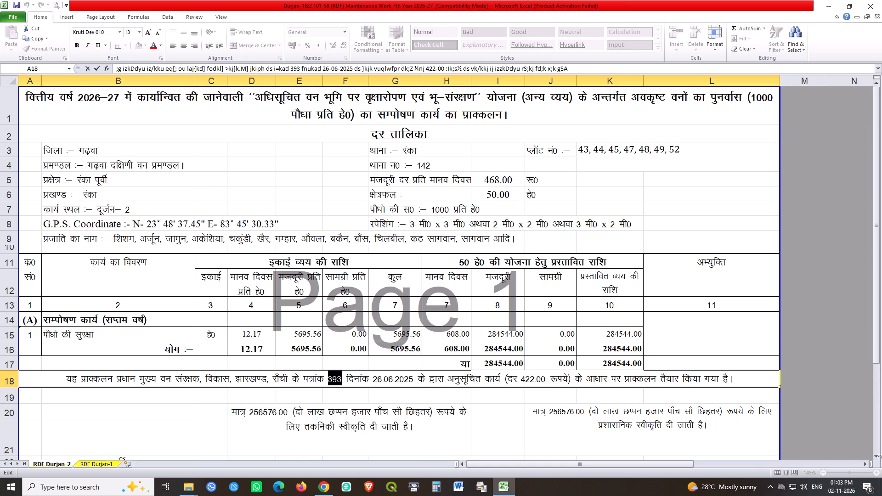
type("480")
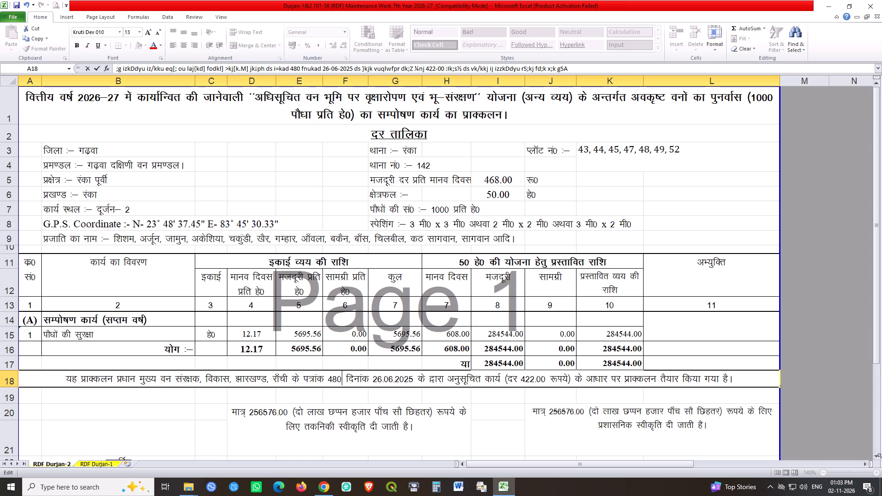
key("space")
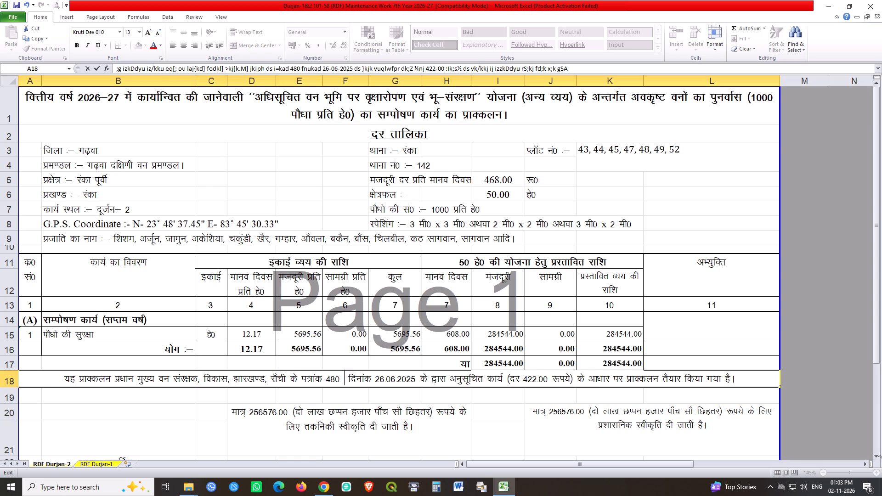
type(",oa 481")
Change the letter date (दिनांक) in the RDF Durjan-2 rate-reference note to 03.08.2026.
key("Right")
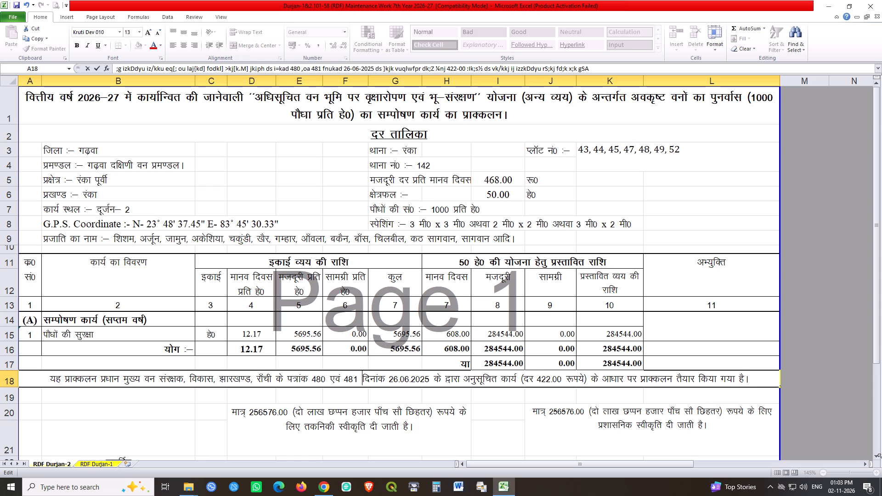
key("Right")
key("Right")
key("Right")
key("Right")
key("Right")
key("Right")
key("Right")
key("ctrl+shift+Right")
key("ctrl+shift+Right")
key("ctrl+shift+Right")
key("ctrl+shift+Right")
key("ctrl+shift+Left")
key("shift+Left")
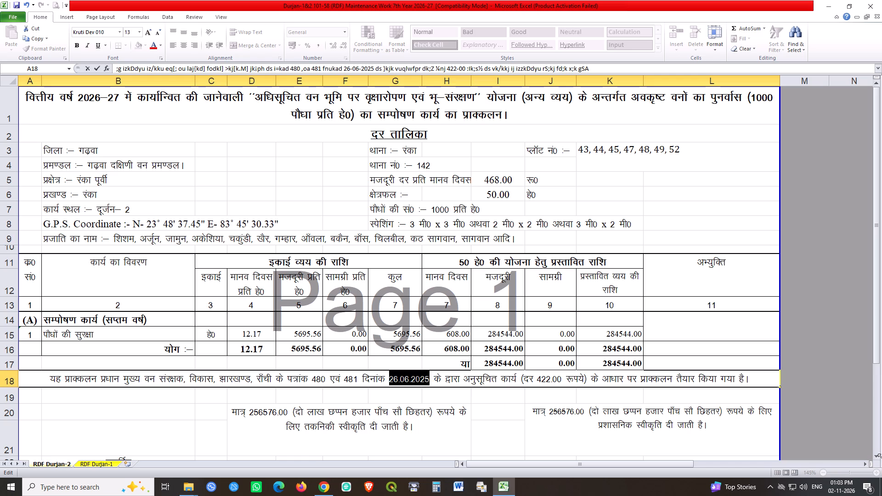
key("3")
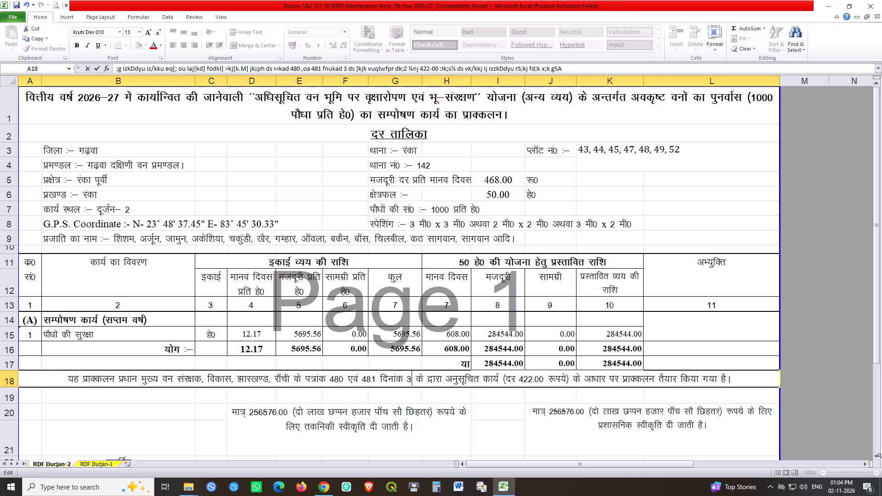
key("BackSpace")
type("03-08-2026")
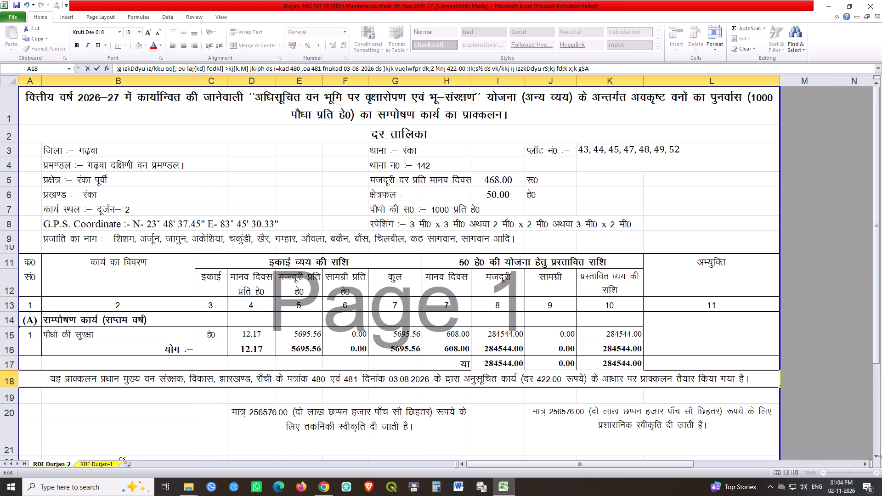
Change the wage rate (दर) in the RDF Durjan-2 rate-reference note to 468.00 रूपये and finish the cell edit.
key("Right")
key("Right")
key("Right")
key("Right")
key("Right")
key("Right")
key("Right")
key("Right")
key("Right")
key("Right")
key("Right")
key("Right")
key("Right")
key("Right")
key("Right")
key("Right")
key("Right")
key("Right")
key("Right")
key("Right")
key("Right")
key("shift+Right")
key("shift+Right")
type("68")
key("Right")
key("Right")
key("Right")
key("Right")
key("Right")
key("Right")
key("Right")
key("Right")
key("Right")
key("Right")
key("Right")
key("Right")
key("Return")
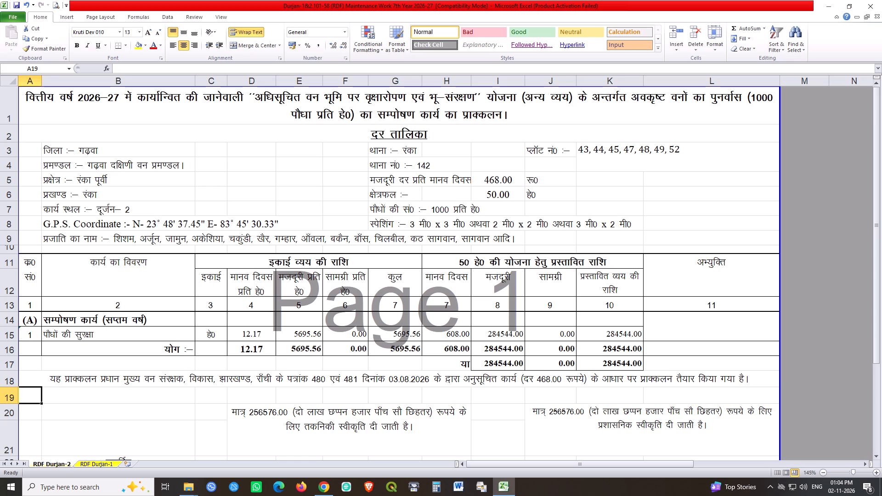
Unmerge the rate-reference note block below the RDF Durjan-1 table and merge and centre the note across A18:L18.
left_click(59, 378)
key("ctrl+c")
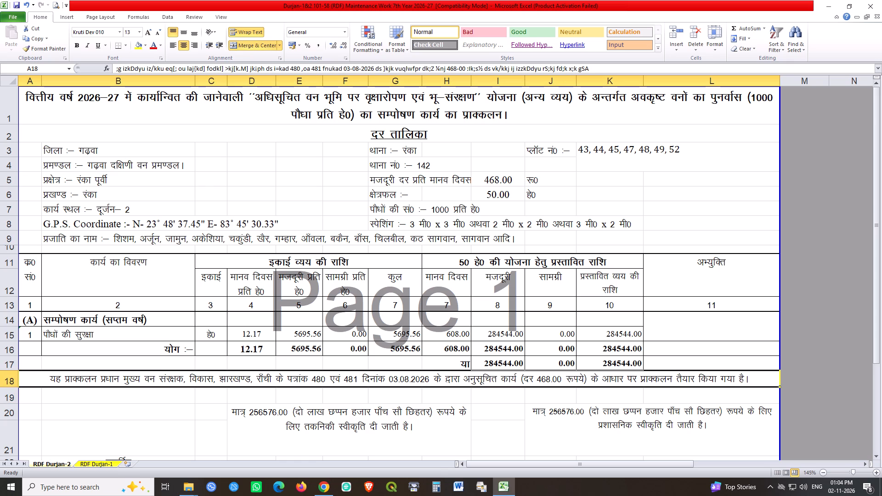
left_click(87, 461)
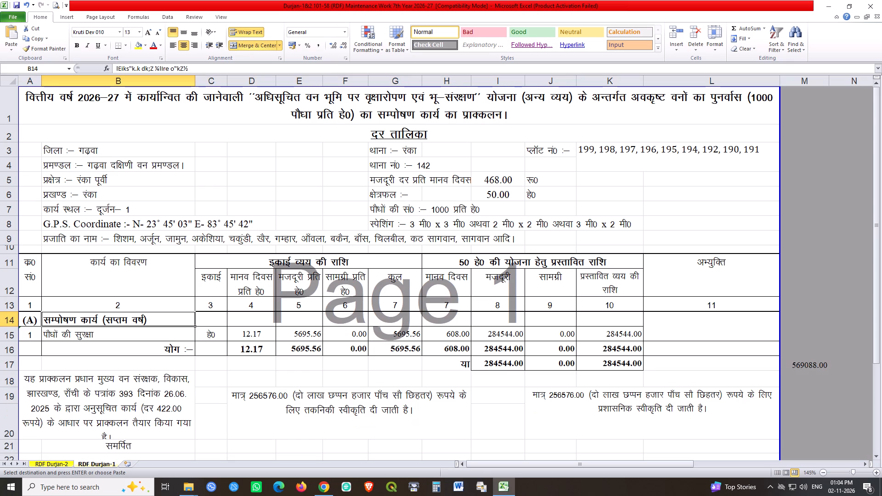
left_click(111, 382)
left_click(265, 42)
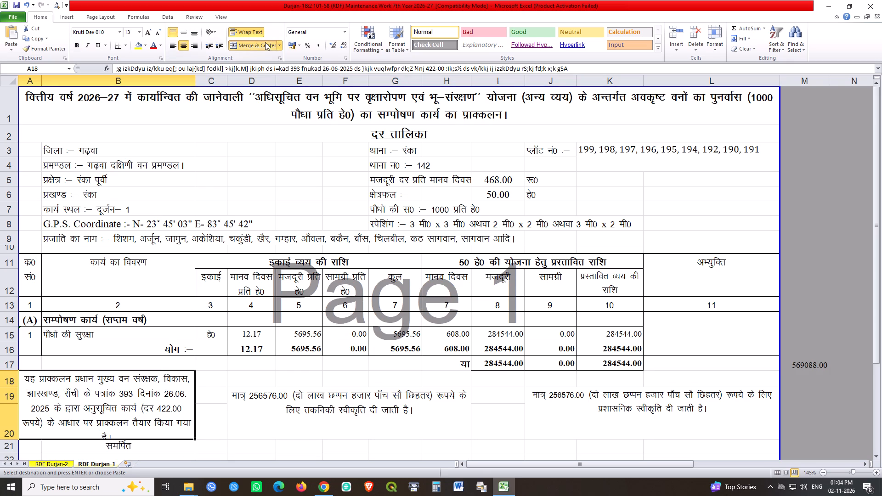
left_click(28, 380)
key("Return")
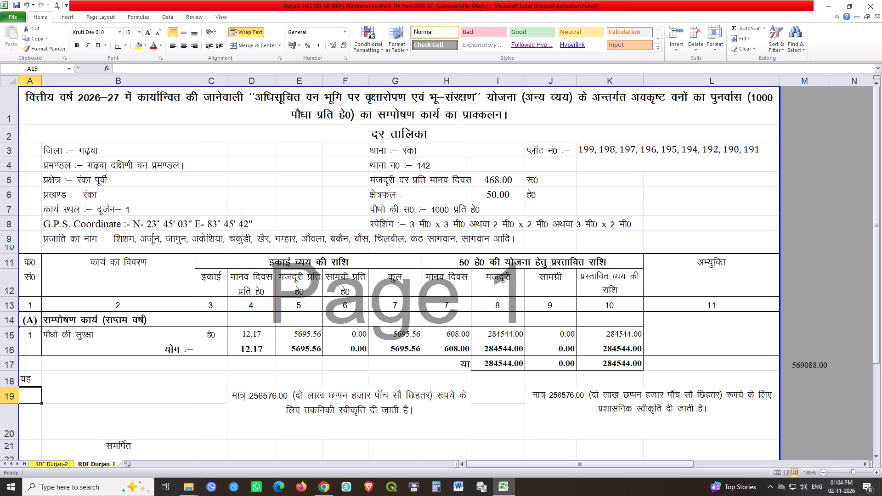
left_click_drag(37, 373, 721, 382)
left_click(255, 43)
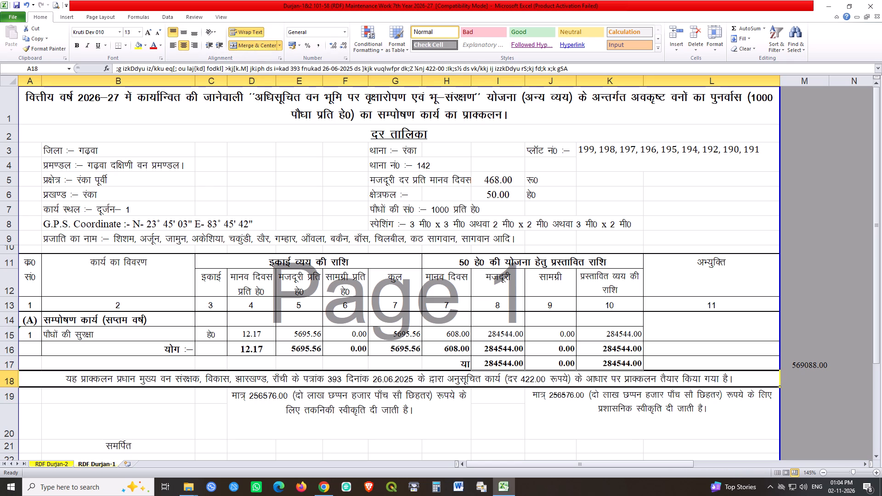
Insert a blank row between the rate-reference note and the approval texts on RDF Durjan-1.
left_click(79, 399)
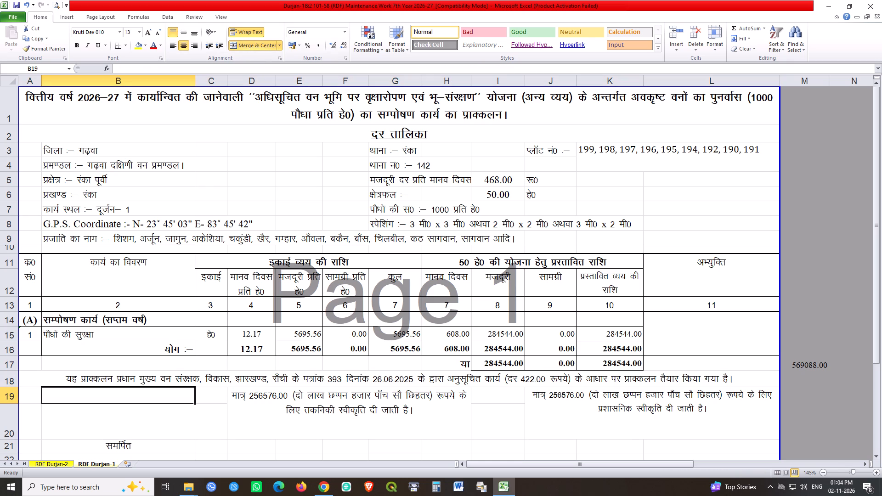
left_click(6, 397)
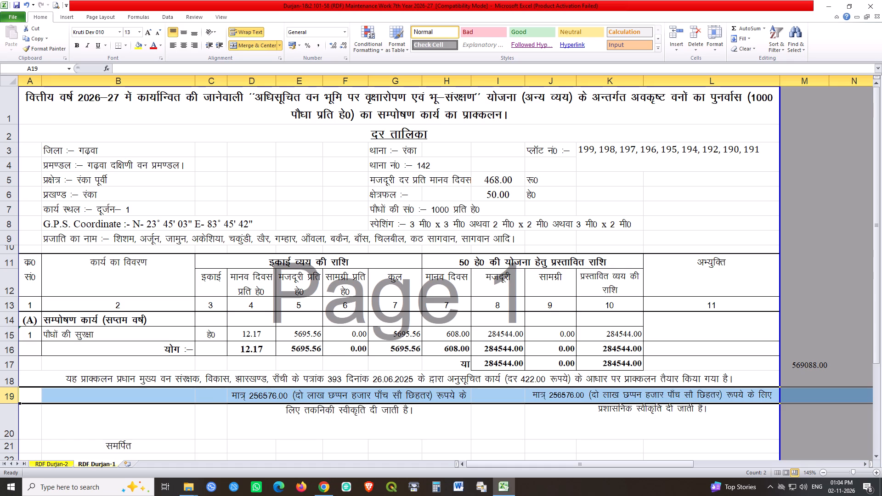
key("ctrl+plus")
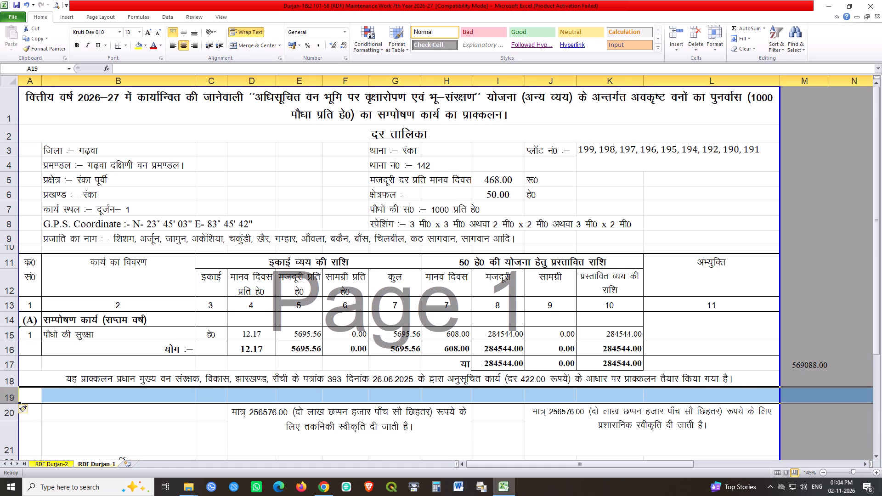
left_click(508, 451)
Insert a blank row above the rate-reference note on RDF Durjan-1, reduce that row's height and save the workbook.
left_click(11, 378)
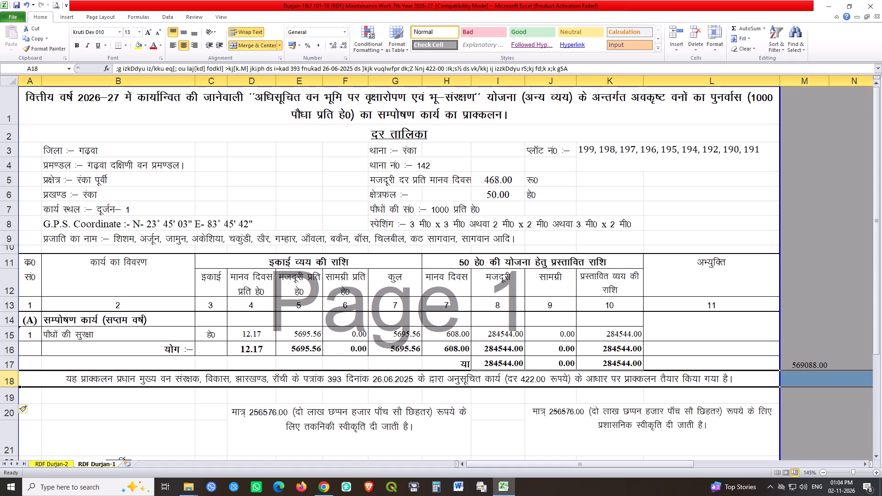
key("ctrl+plus")
left_click(305, 365)
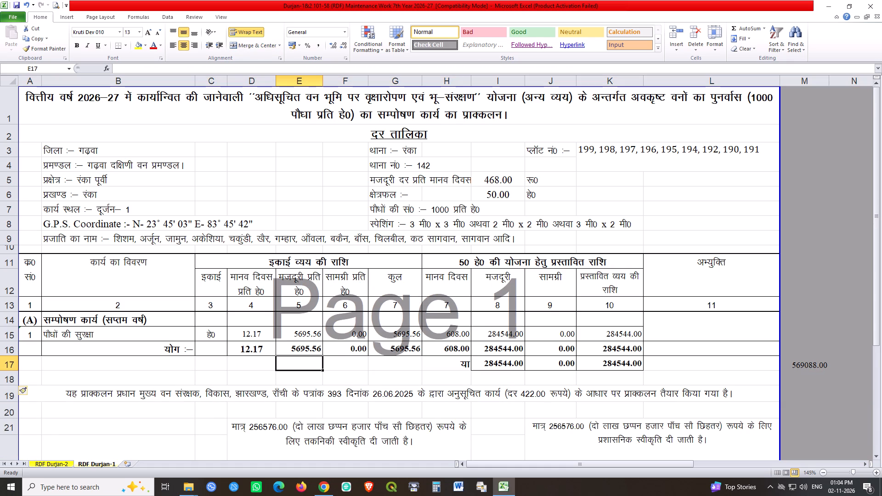
left_click_drag(12, 386, 13, 381)
left_click(520, 412)
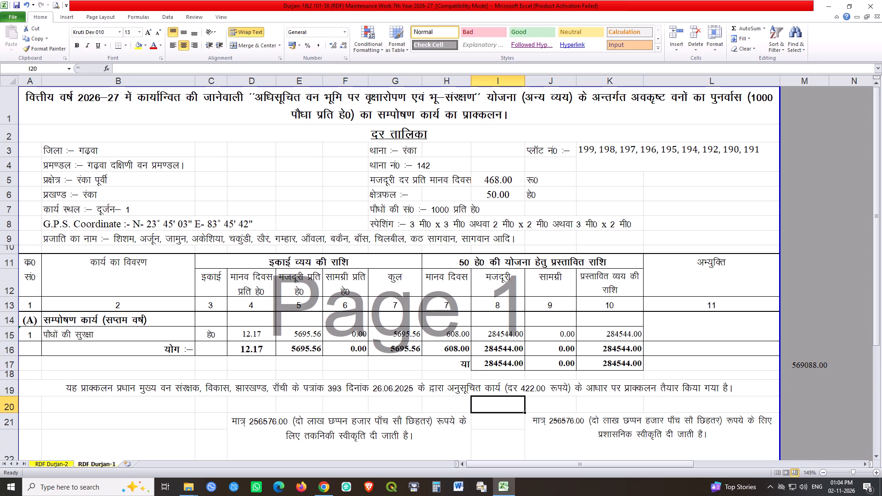
key("ctrl+s")
key("ctrl+s")
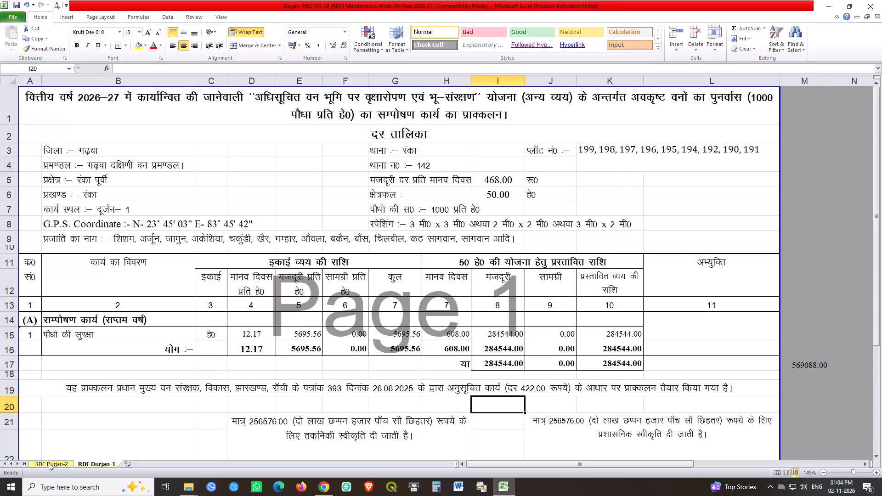
Copy the updated rate-reference note from RDF Durjan-2 over the old note in row 19 of RDF Durjan-1 and save the workbook.
left_click(49, 462)
key("ctrl+c")
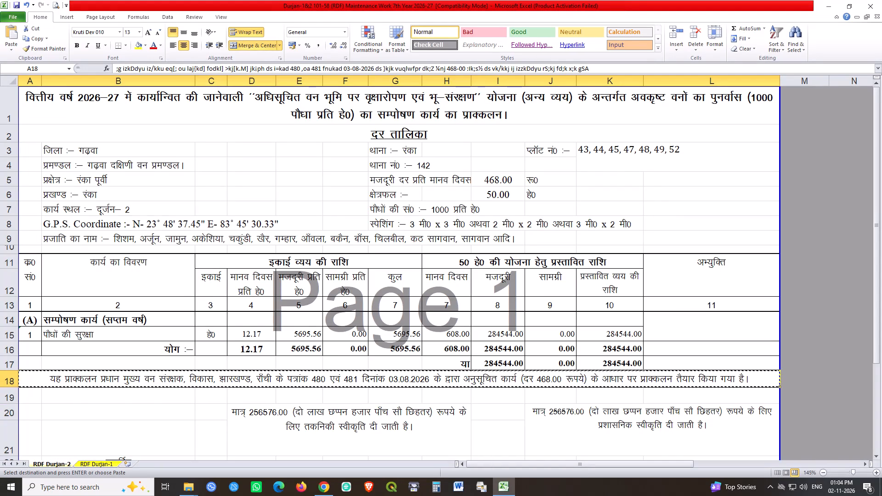
left_click(87, 463)
left_click(144, 386)
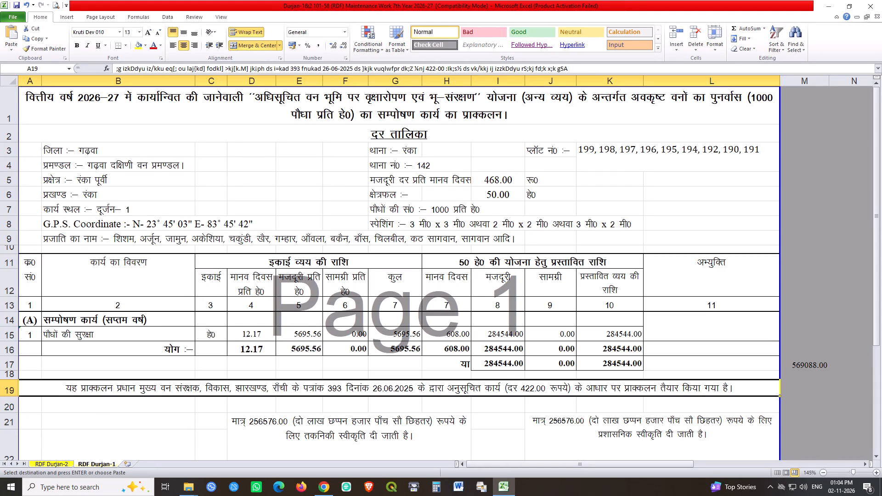
key("Return")
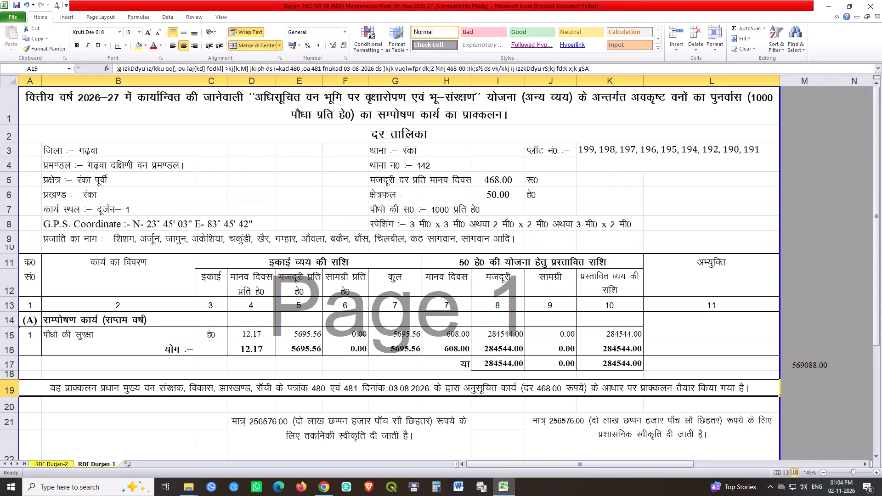
left_click(396, 374)
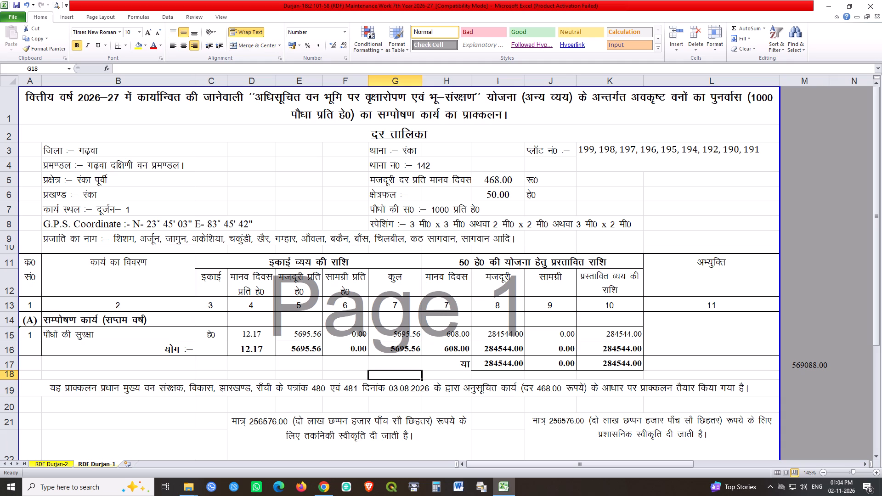
key("ctrl+s")
key("ctrl+s")
key("ctrl+s")
Save the workbook with the updated RDF Durjan-1 sheet.
key("ctrl+s")
key("ctrl+s")
key("ctrl+s")
key("ctrl+s")
key("ctrl+s")
key("ctrl+s")
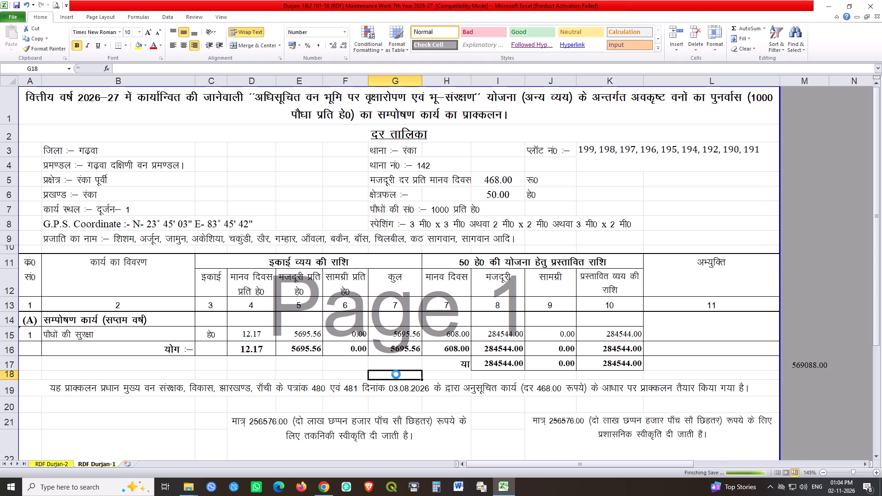
key("ctrl+s")
key("ctrl+s")
key("ctrl+s")
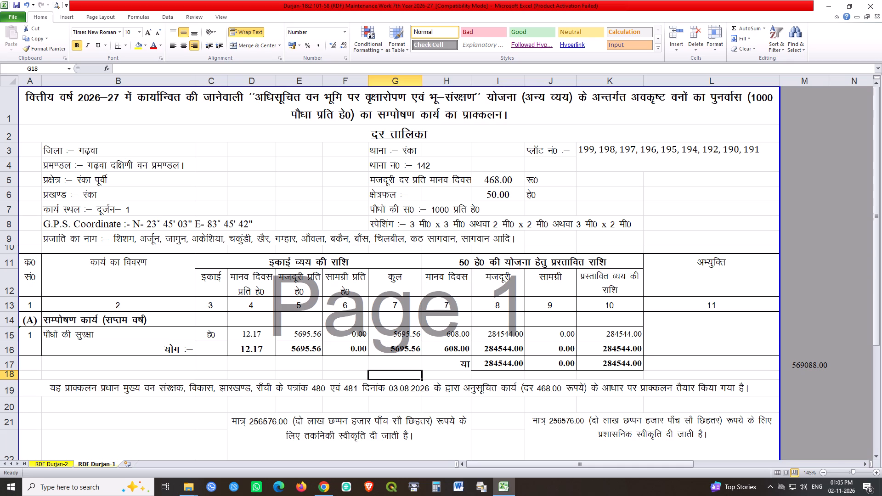
left_click(699, 321)
triple_click(16, 3)
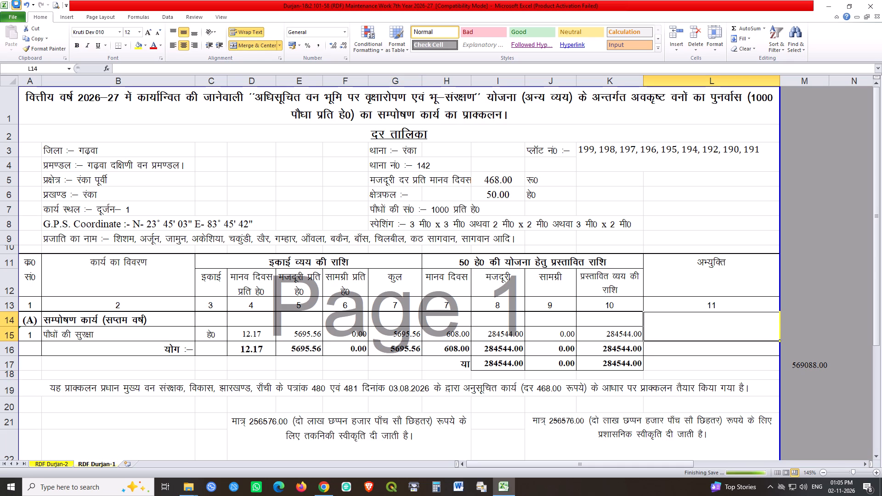
triple_click(16, 3)
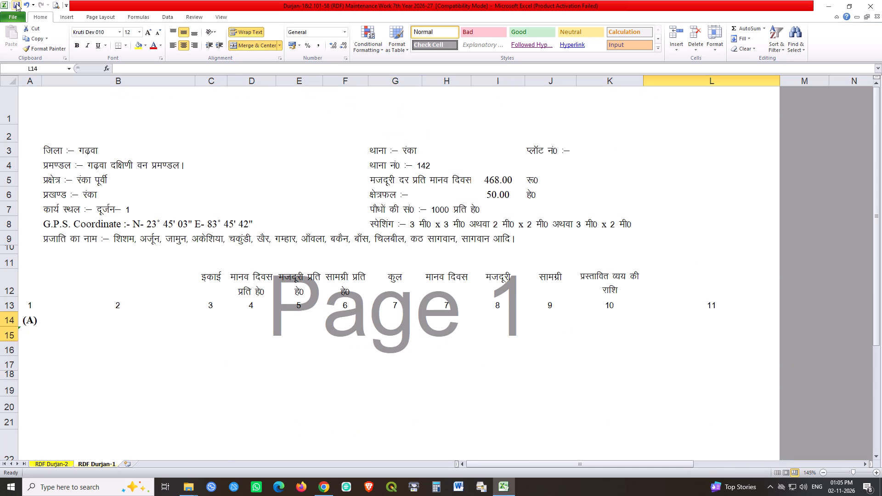
triple_click(16, 3)
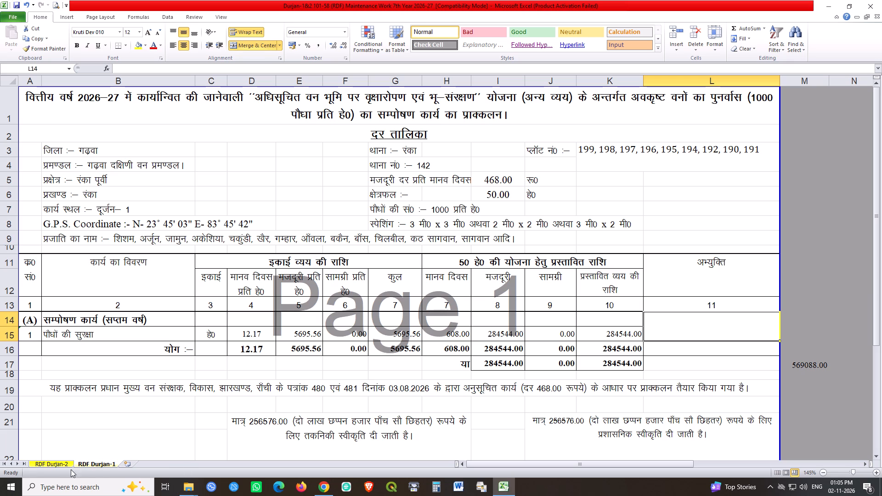
Compare the layout of the RDF Durjan-2 sheet with that of RDF Durjan-1.
left_click(60, 465)
left_click(99, 462)
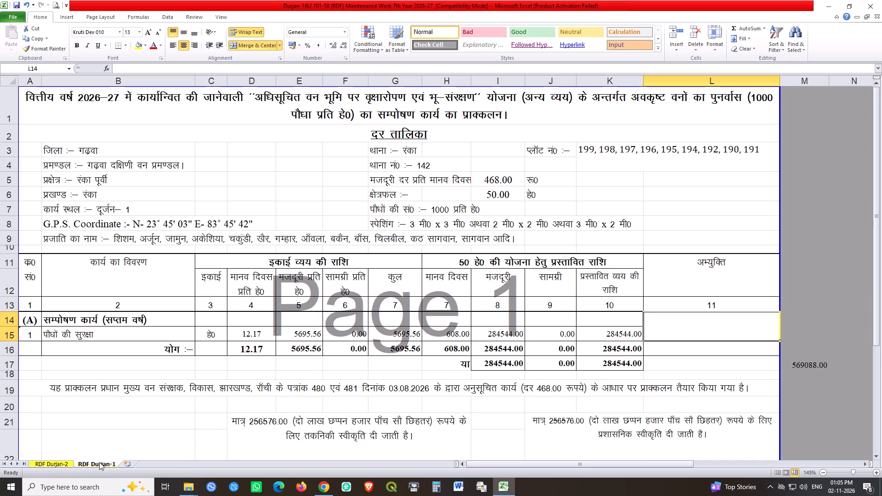
left_click(47, 464)
left_click(84, 463)
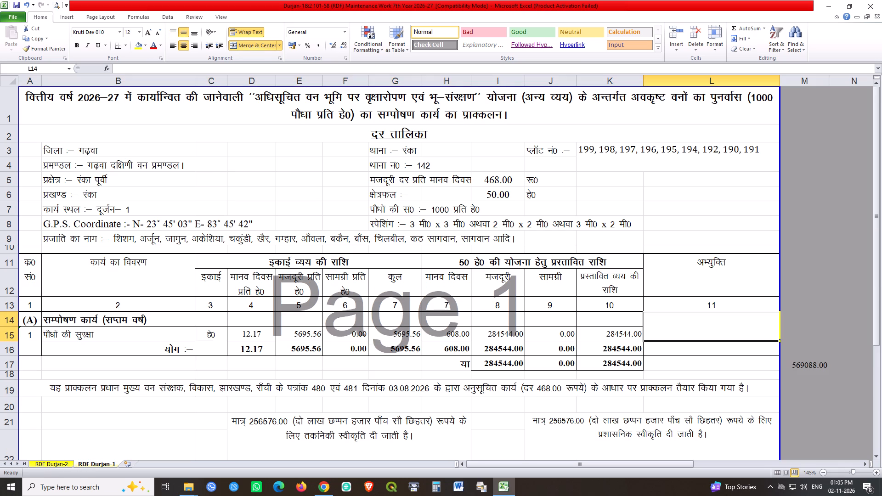
left_click(484, 407)
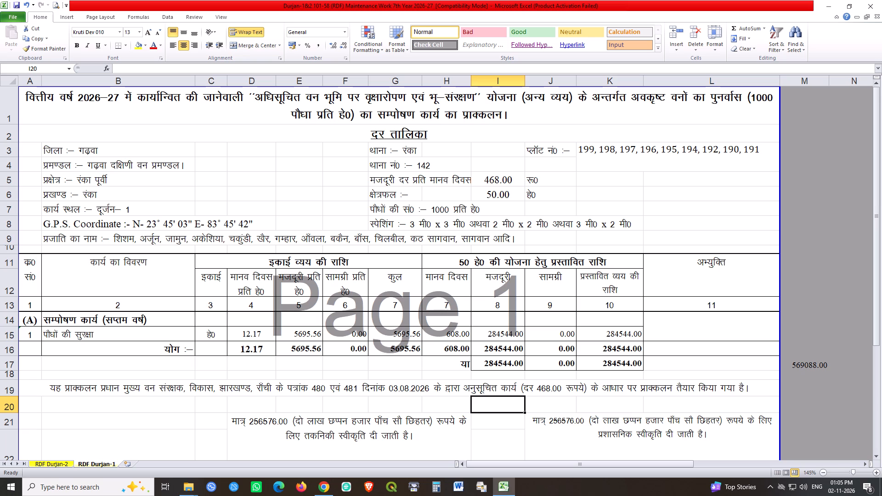
left_click(48, 464)
left_click(90, 461)
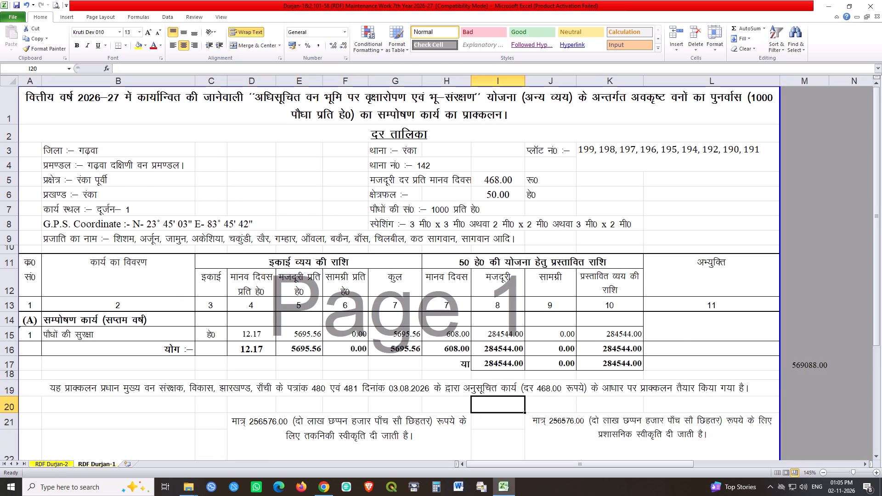
Set the amount in figures in the technical approval text (D21) of RDF Durjan-1 to 284544.00.
scroll(488, 361, "down", 1)
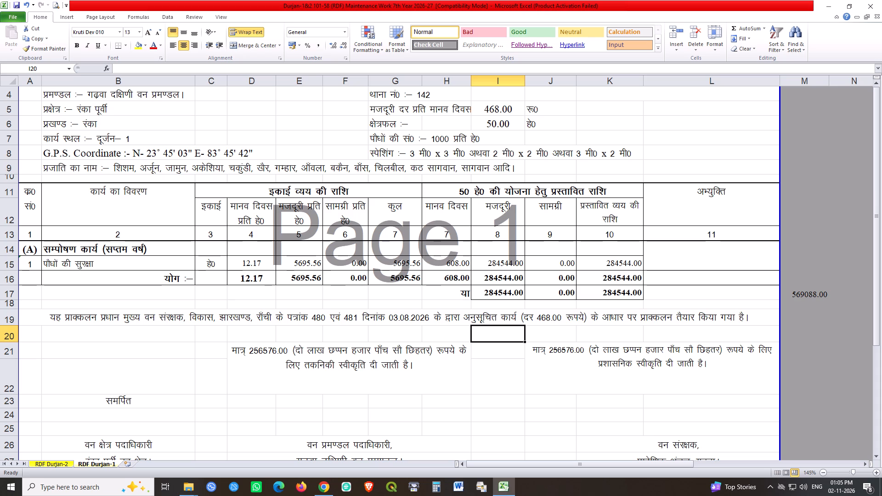
double_click(289, 350)
key("Left")
key("Left")
key("Left")
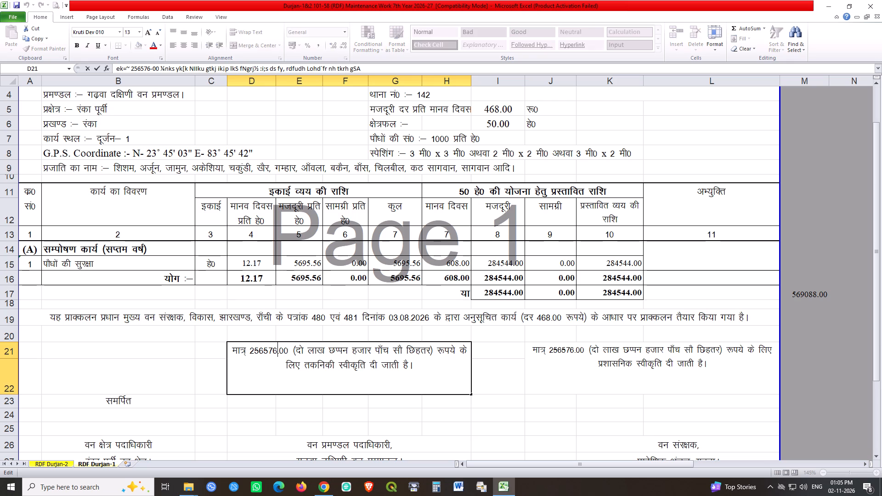
key("ctrl+shift+Left")
type("28455")
key("BackSpace")
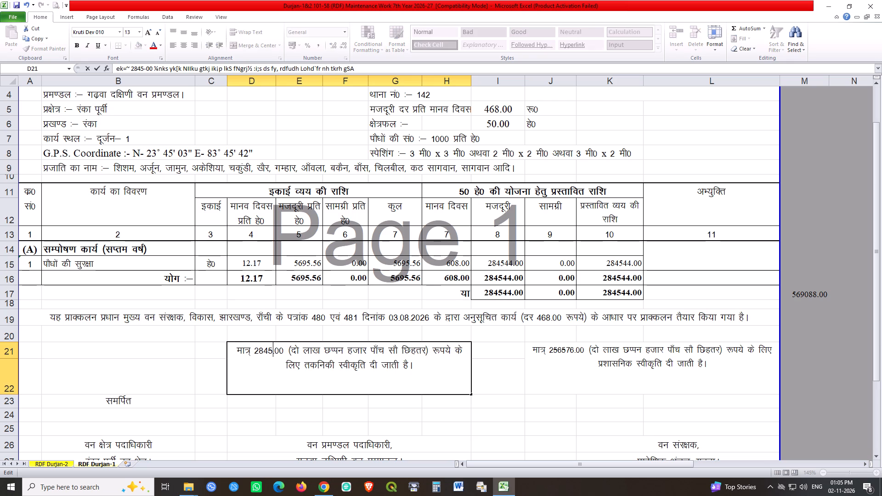
type("44")
Change the thousands word of the amount in the technical approval text to चारासी (Kruti Dev "pkjklh").
key("Right")
key("Right")
key("Right")
key("Right")
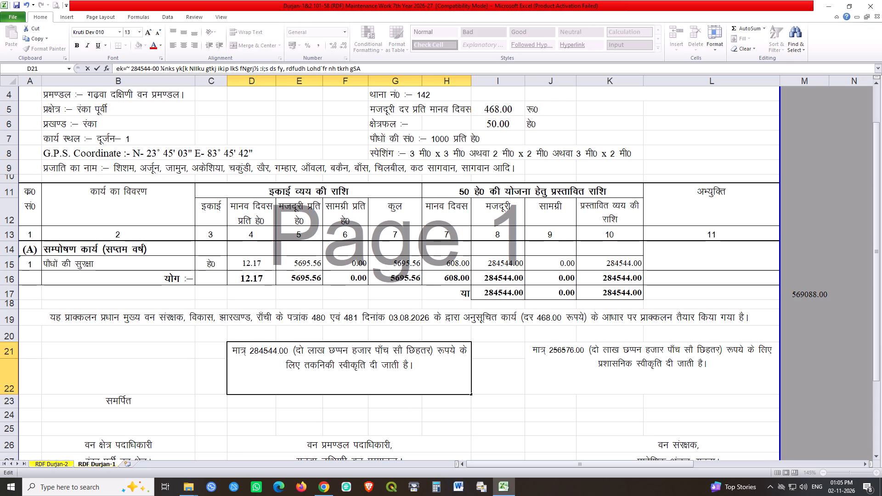
key("Right")
key("ctrl+shift+Right")
key("Right")
key("Right")
key("Right")
key("Right")
key("Right")
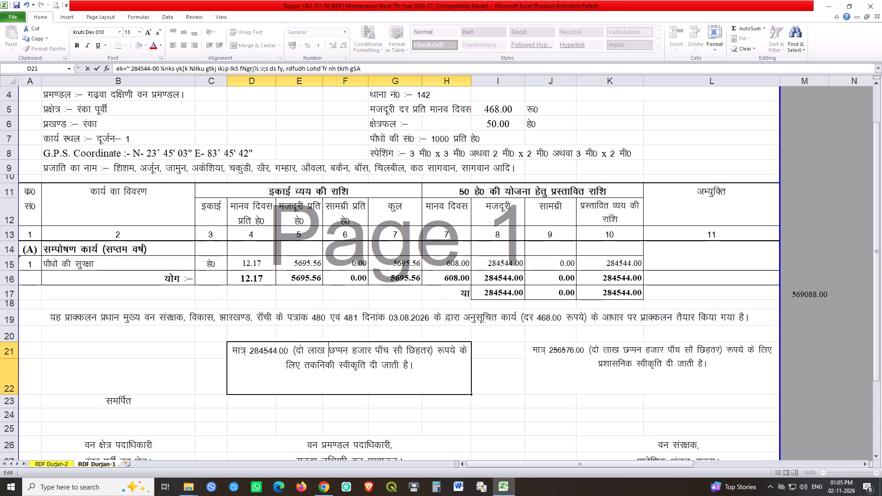
key("shift+Right")
key("shift+Right")
key("shift+Right")
key("shift+Right")
key("shift+Right")
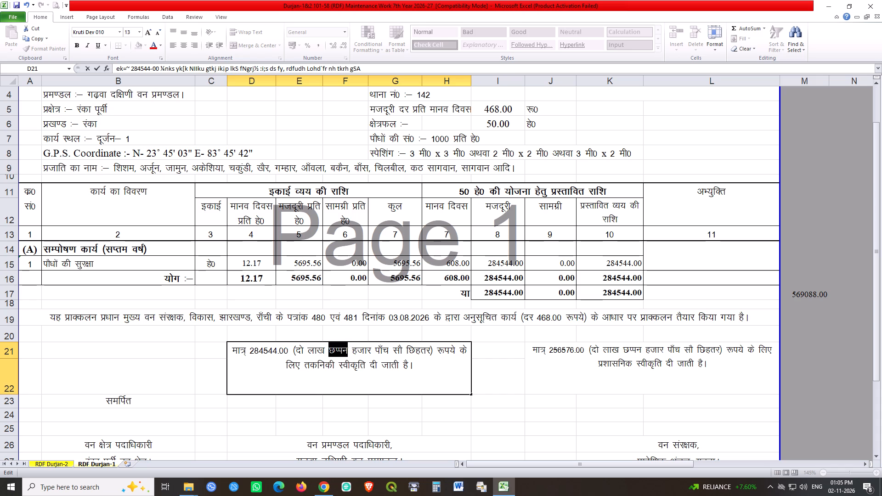
type("pkjklh")
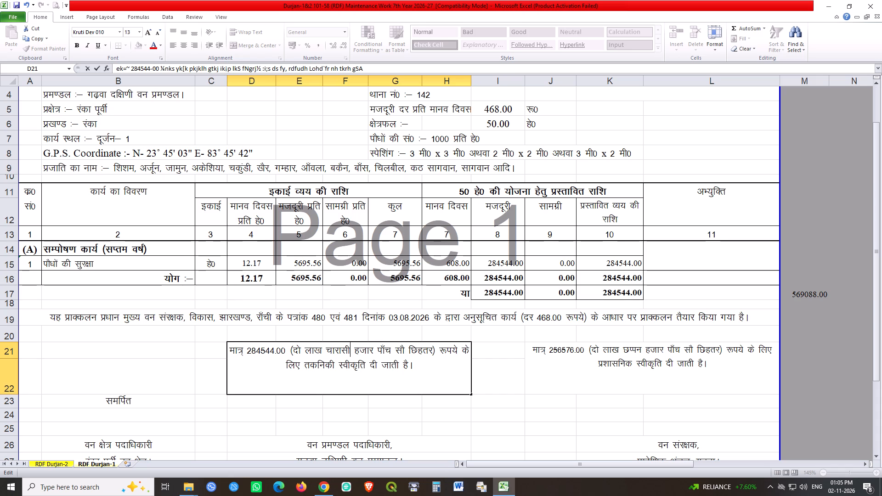
Change the last number word of the amount in the technical approval text to चौवालीस (Kruti Dev "pkSokyhl").
key("Right")
key("Right")
key("Right")
key("Right")
key("Right")
key("Right")
key("Right")
key("Right")
key("Right")
key("Right")
key("Right")
key("Right")
key("Right")
key("Right")
key("Right")
key("ctrl+shift+Right")
key("shift+Left")
key("shift+Left")
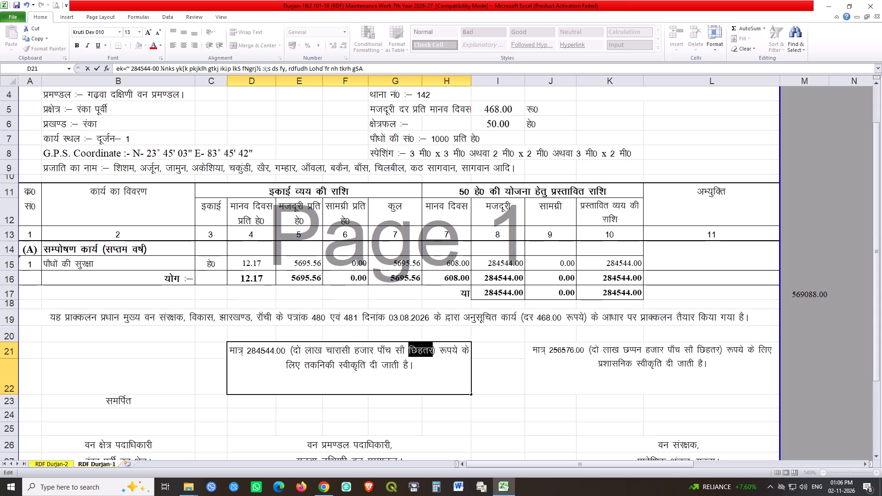
type("pkSokyhl")
key("Return")
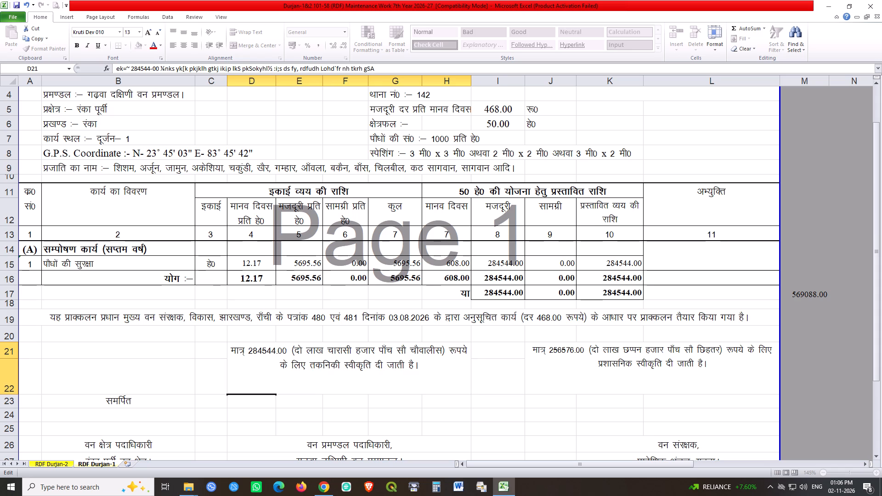
Copy the amount in figures and words from the technical approval text over the amount in the administrative approval text (J21).
double_click(248, 352)
left_click_drag(248, 352, 283, 351)
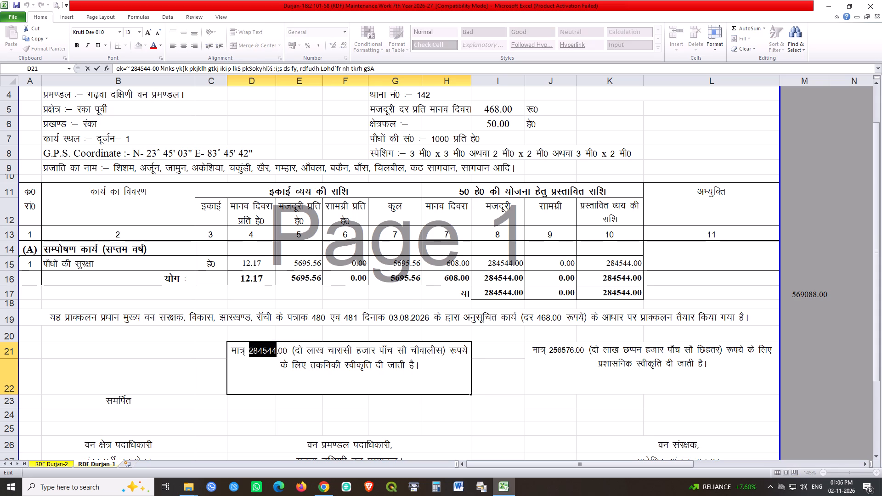
left_click_drag(283, 351, 445, 355)
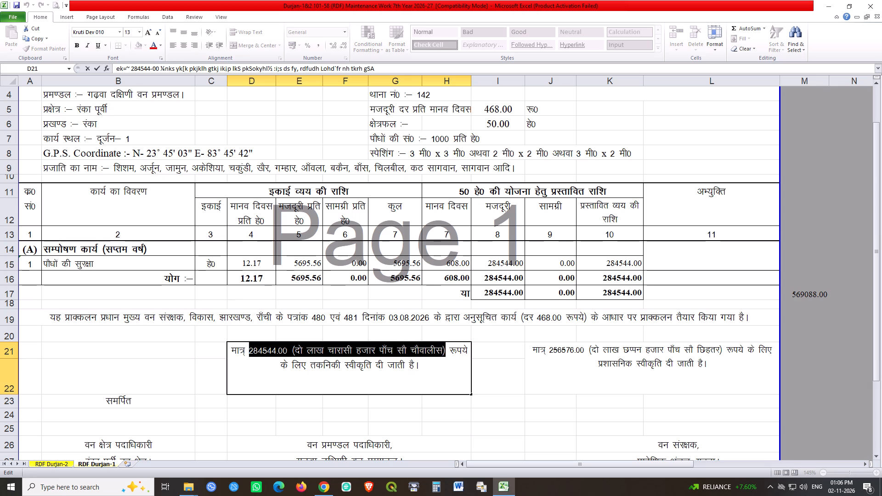
key("ctrl+c")
double_click(553, 363)
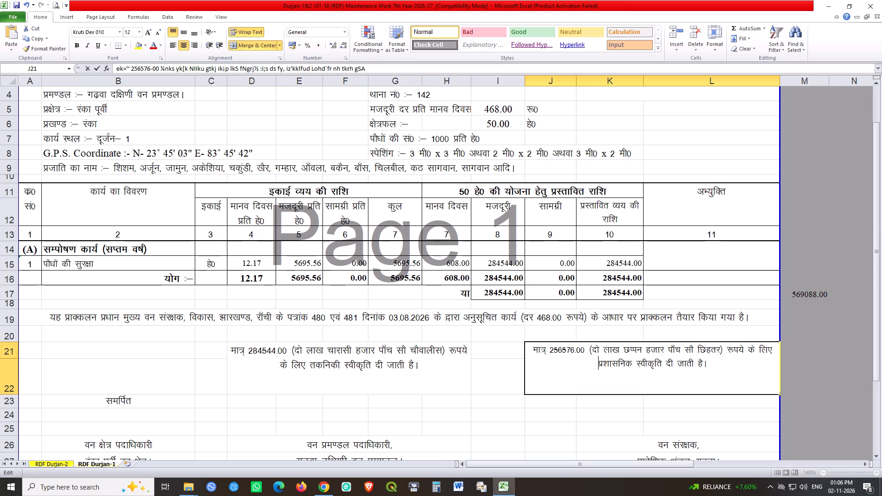
left_click_drag(550, 351, 721, 354)
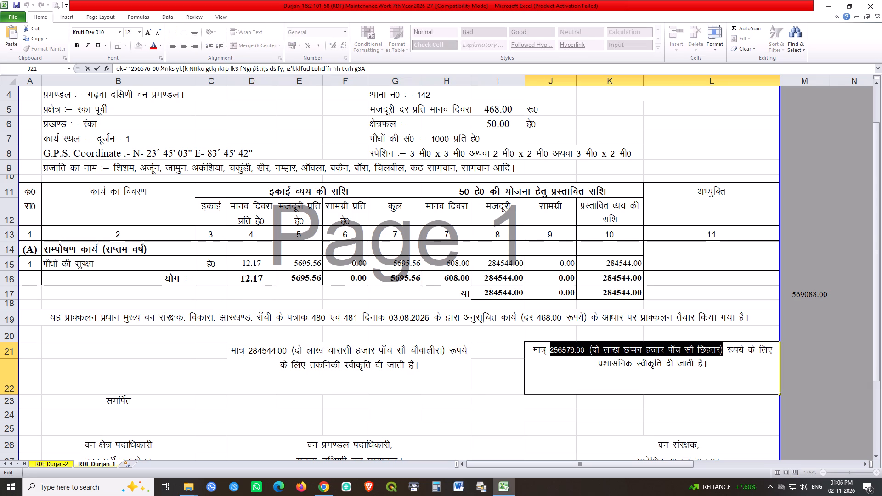
left_click_drag(721, 354, 725, 355)
key("ctrl+v")
key("space")
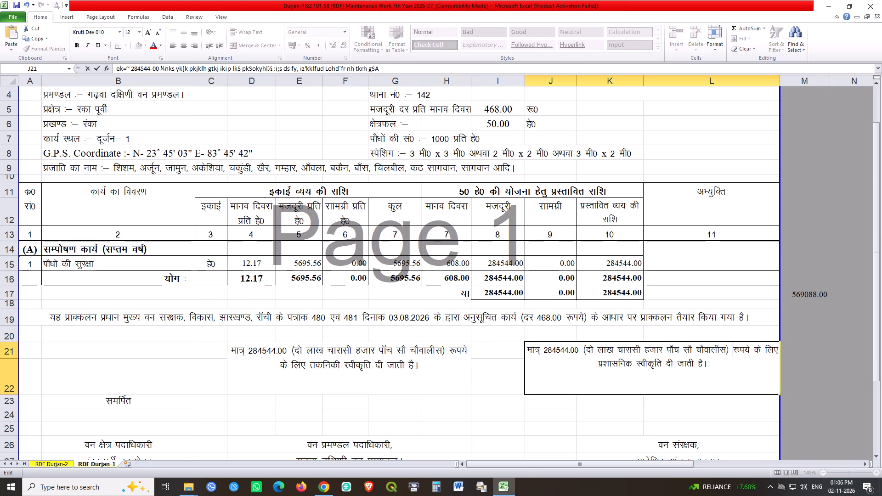
key("Return")
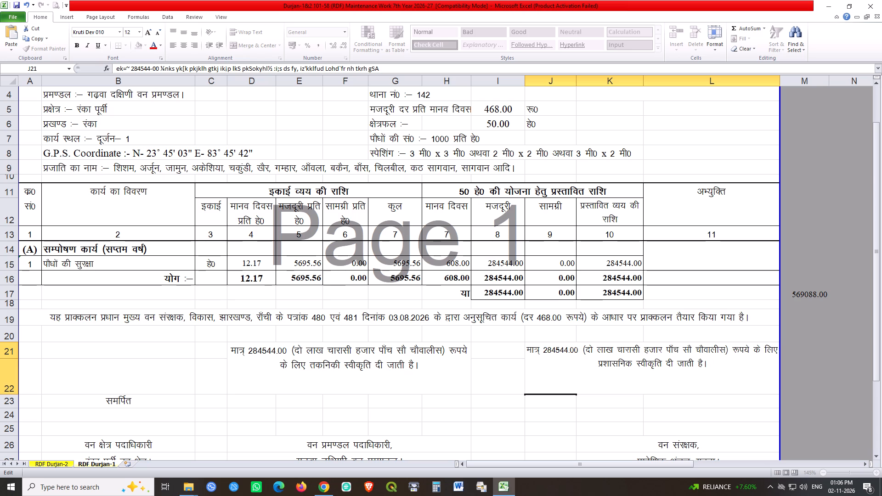
Add Indian-style comma separators to the technical approval amount so it reads 2,84,544.00.
left_click(255, 352)
double_click(256, 351)
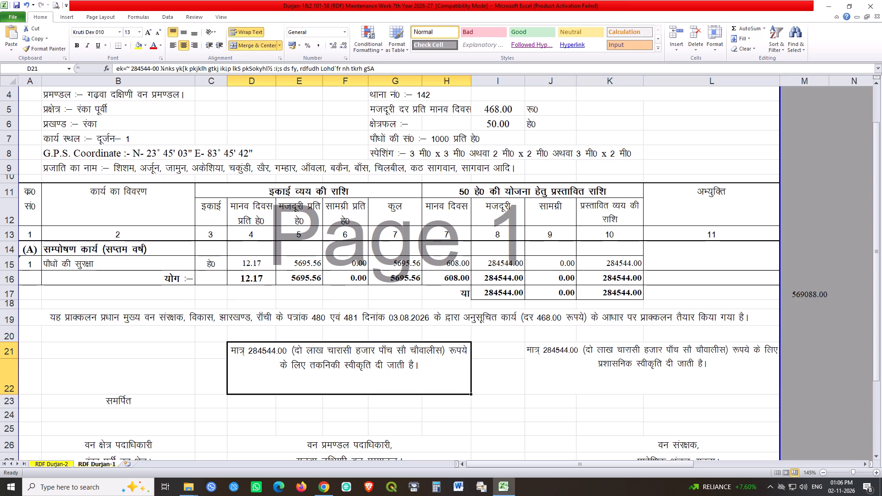
key("bracketright")
key("Right")
key("Right")
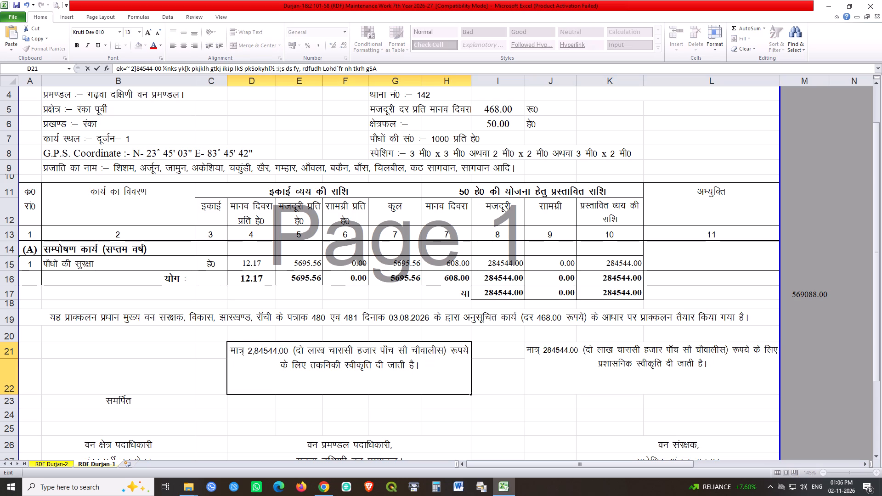
key("bracketright")
key("Return")
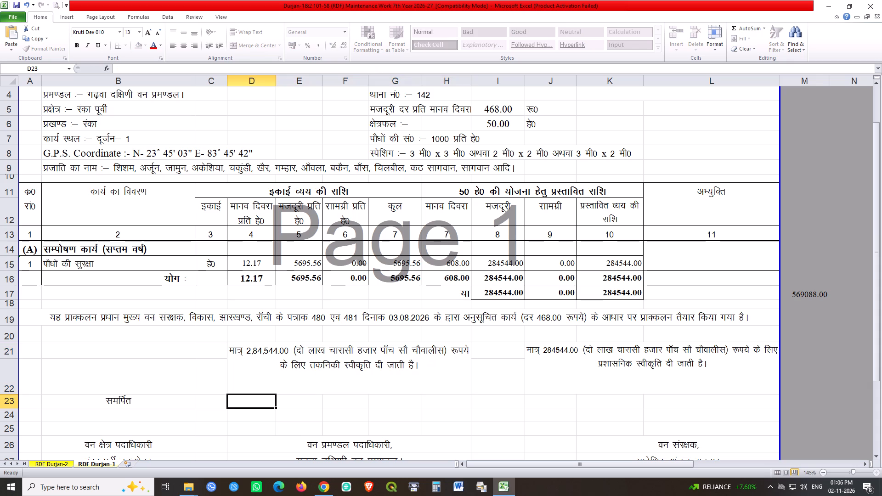
Add Indian-style comma separators to the administrative approval amount so it reads 2,84,544.00.
double_click(548, 351)
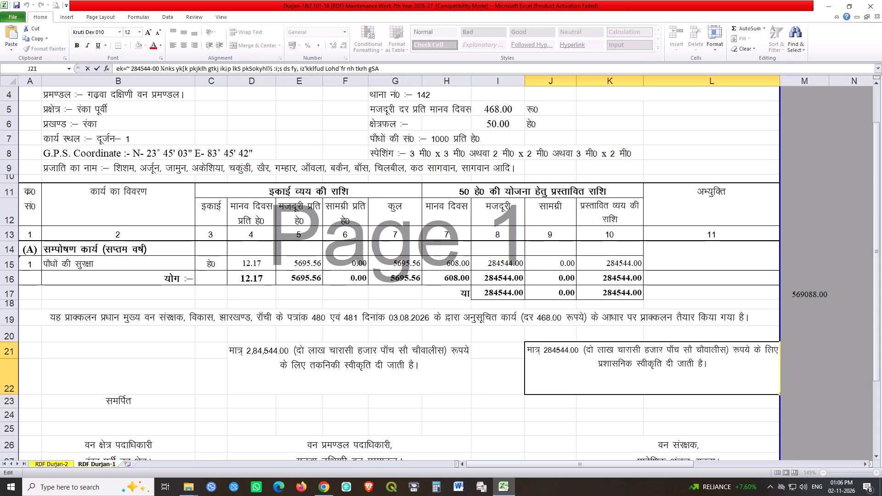
key("bracketright")
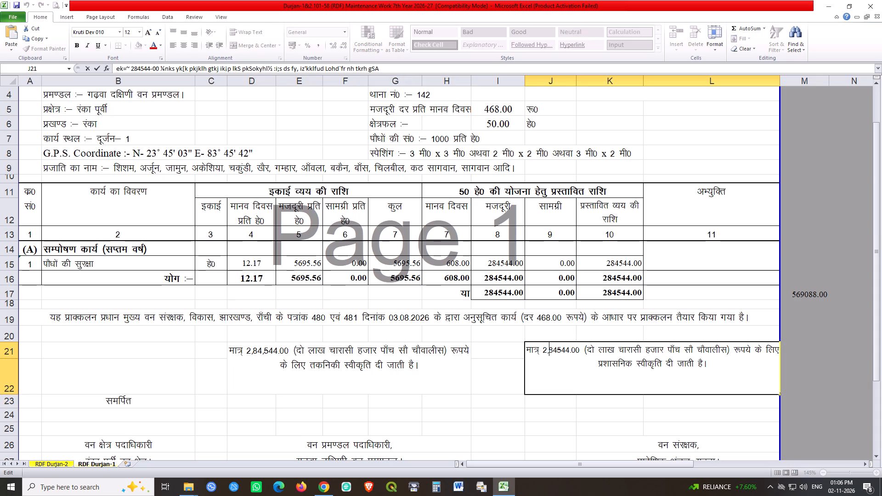
key("Right")
key("Right")
key("bracketright")
key("Return")
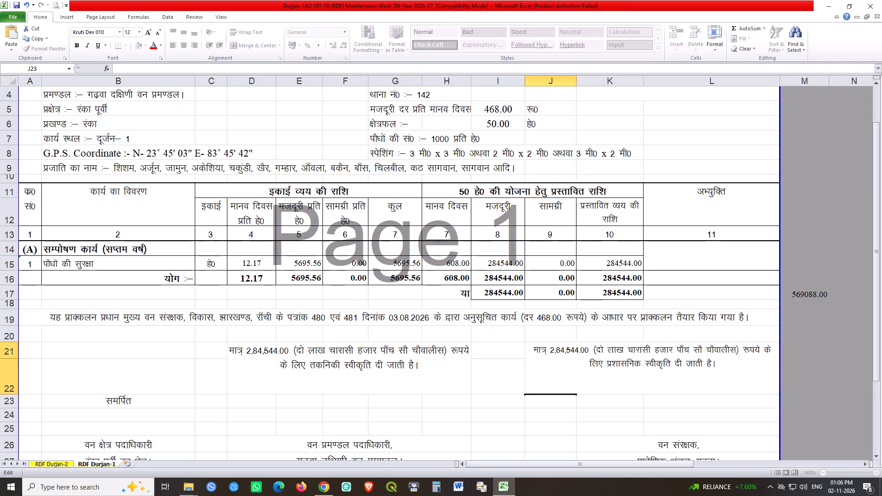
Copy the technical and administrative approval texts from the RDF Durjan-1 sheet over the ones in row 20 of RDF Durjan-2.
left_click_drag(445, 359, 596, 358)
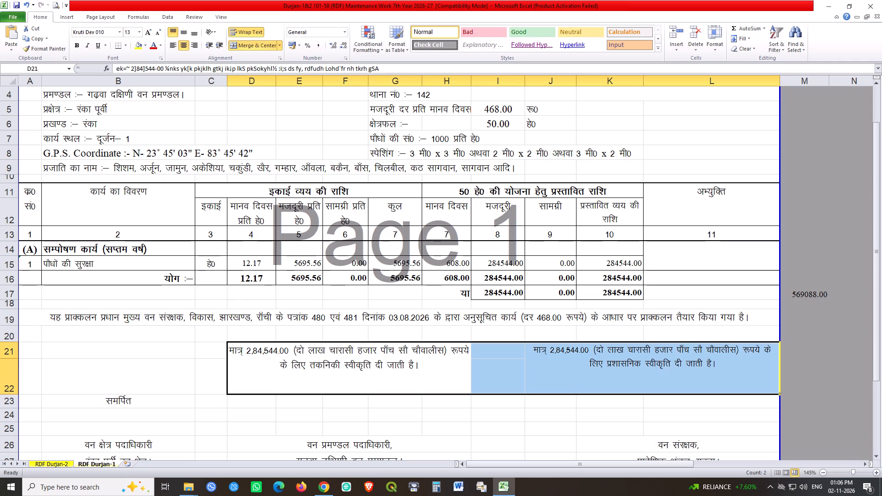
key("ctrl+c")
left_click(56, 469)
left_click(59, 469)
left_click(60, 463)
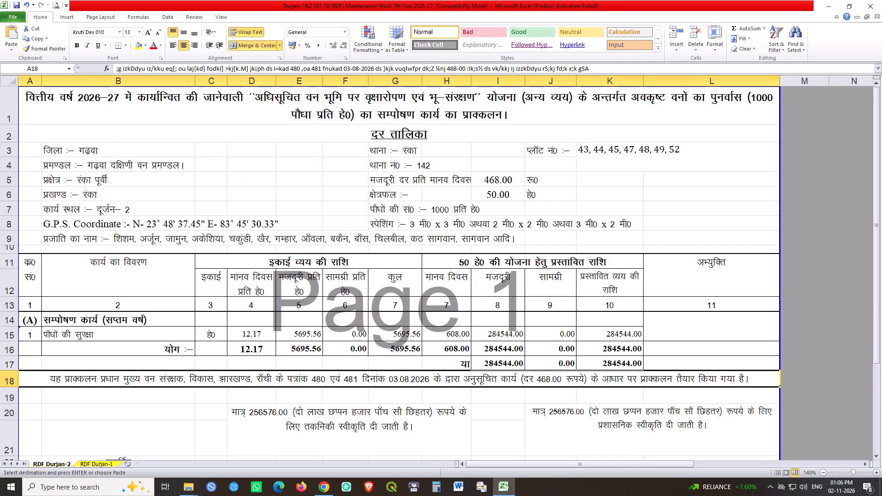
left_click(276, 416)
key("Return")
key("space")
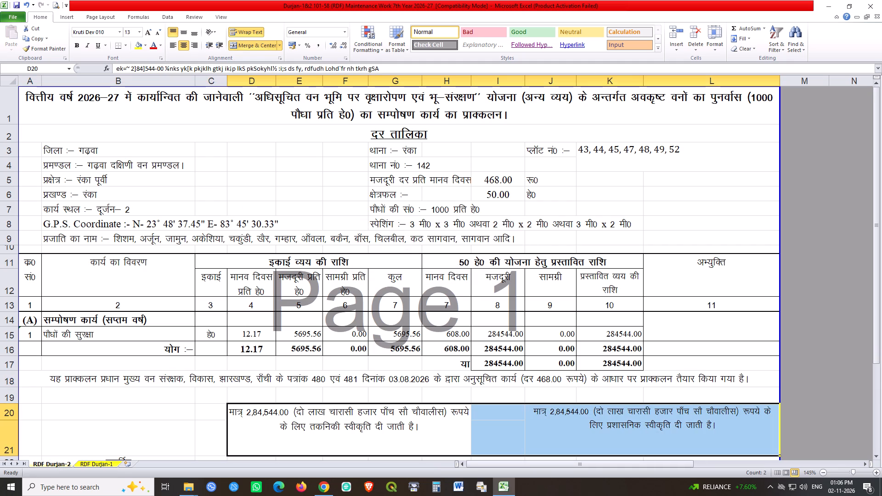
Save the Durjan workbook with the updated approval texts.
key("ctrl+s")
key("ctrl+s")
key("ctrl+s")
key("ctrl+s")
Group the RDF Durjan-2 and RDF Durjan-1 sheets and print one copy of both on the Brother DCP-L5510DN printer.
left_click(506, 395)
scroll(401, 379, "down", 2)
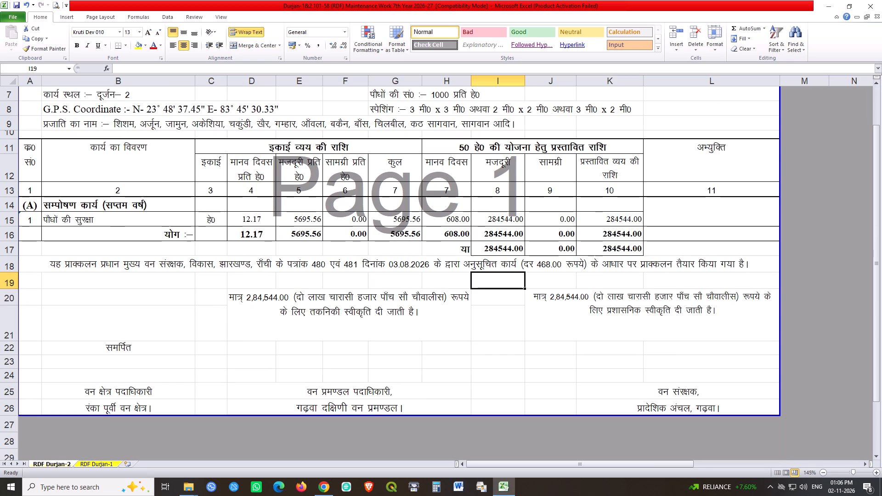
left_click(96, 465, "shift")
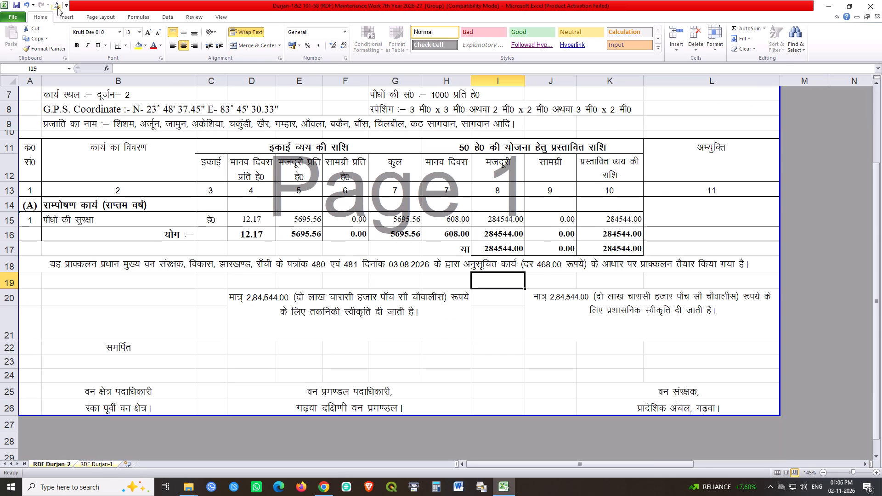
left_click(57, 6)
scroll(558, 290, "down", 5)
scroll(352, 210, "up", 2)
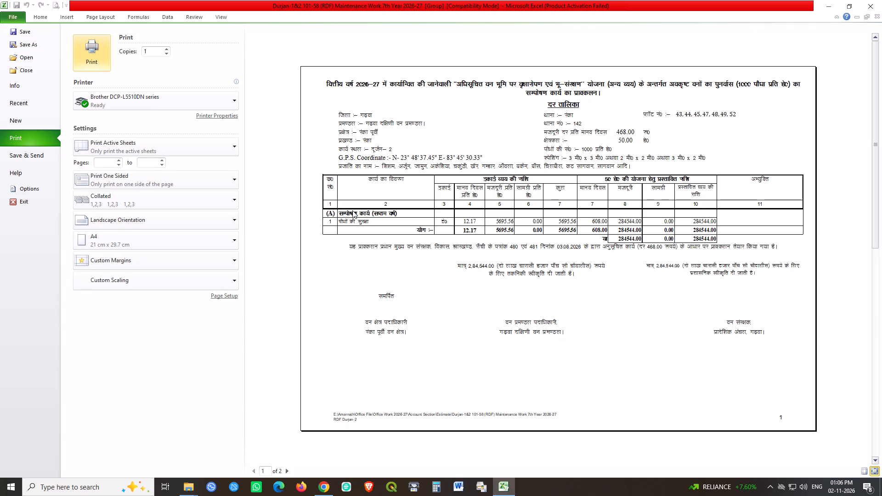
scroll(352, 210, "down", 1)
left_click(92, 44)
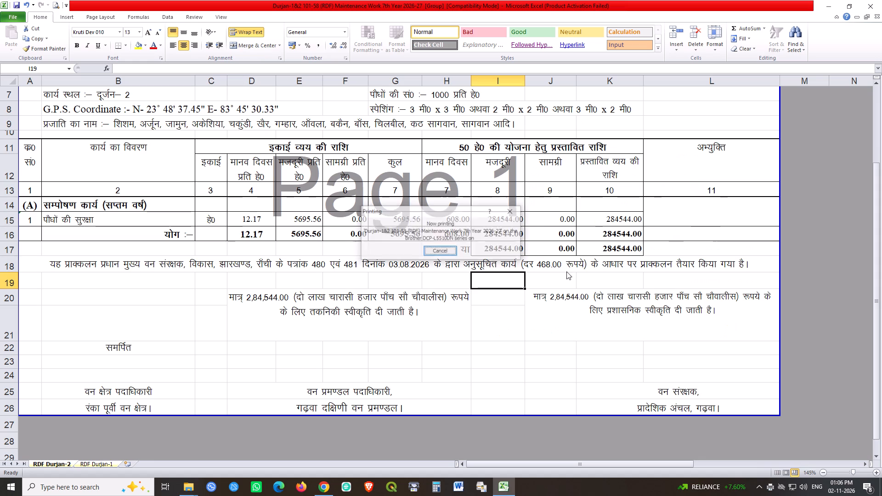
Save the Durjan workbook with its two sheets ungrouped, and close it.
key("ctrl+s")
key("ctrl+s")
key("ctrl+s")
key("ctrl+s")
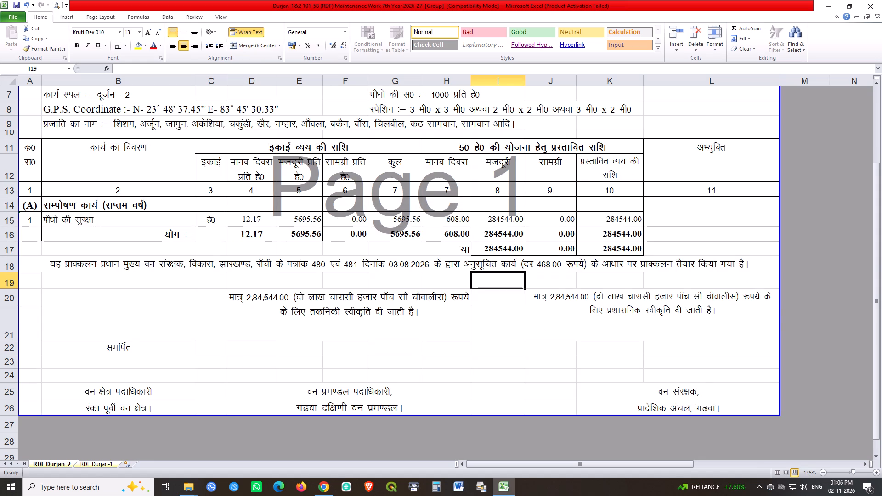
left_click(90, 462)
scroll(551, 368, "up", 3)
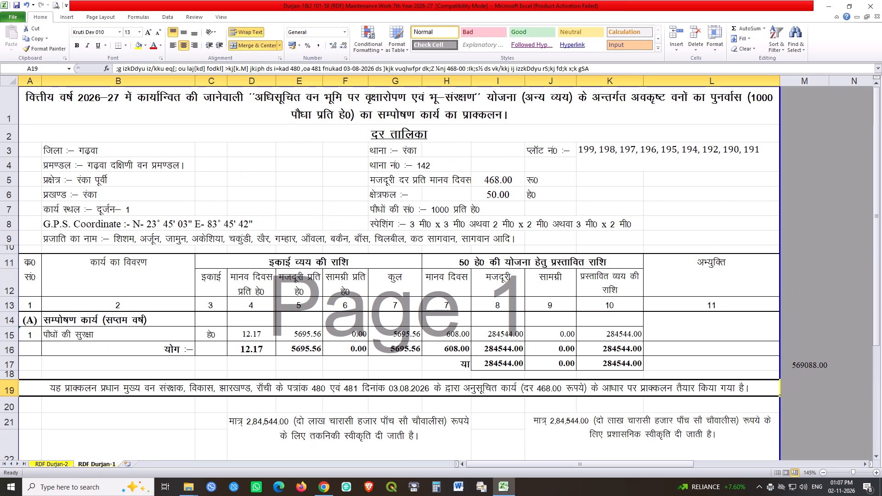
left_click(545, 425)
left_click(504, 429)
key("ctrl+s")
key("ctrl+s")
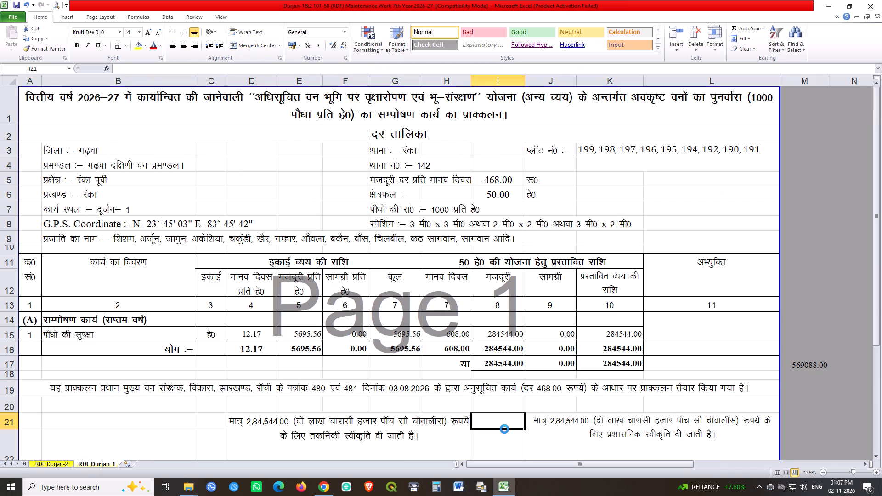
key("ctrl+s")
triple_click(17, 3)
left_click(16, 2)
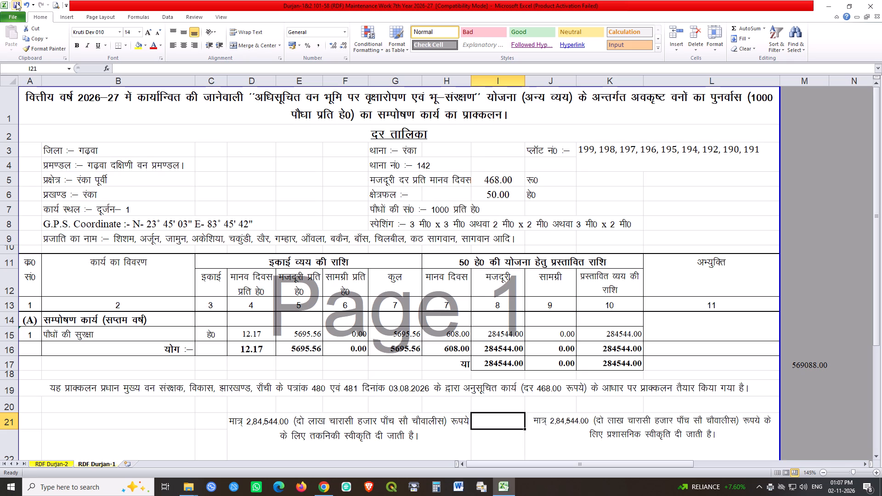
triple_click(16, 2)
triple_click(17, 5)
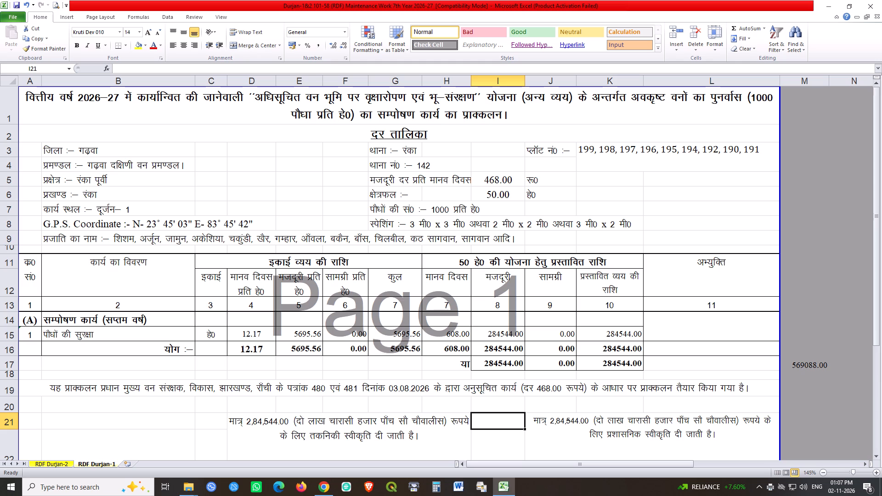
triple_click(15, 3)
triple_click(15, 3)
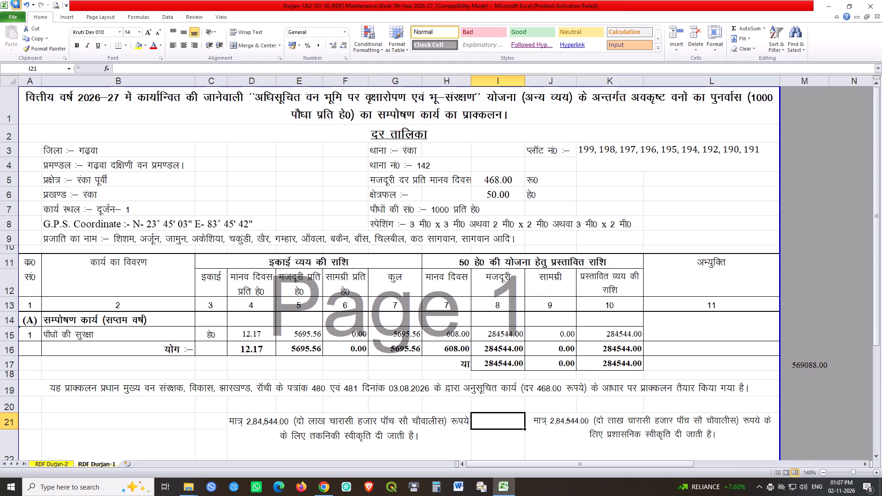
left_click(15, 3)
left_click(869, 5)
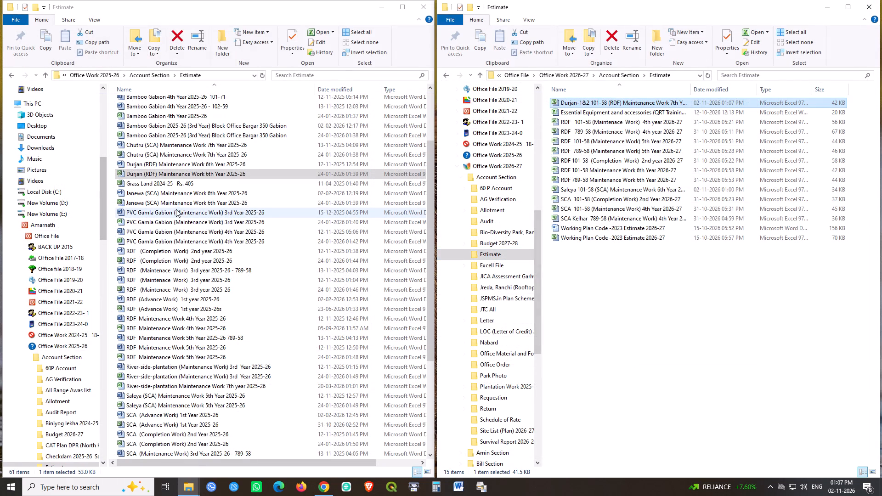
Copy the Excel workbook Janewa (SCA) Maintenance Work 6th Year 2025-26 into the Office Work 2026-27 Estimate folder.
left_click(166, 203)
left_click_drag(166, 203, 464, 263, "ctrl")
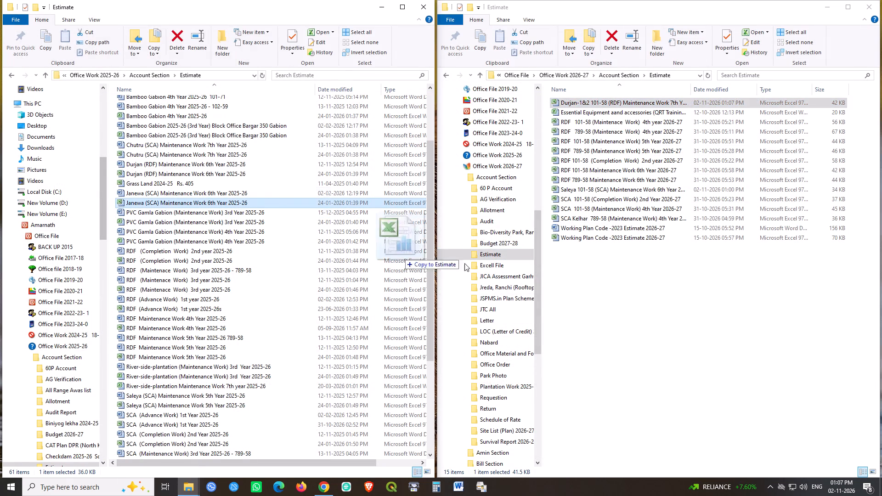
left_click_drag(464, 263, 769, 349, "ctrl")
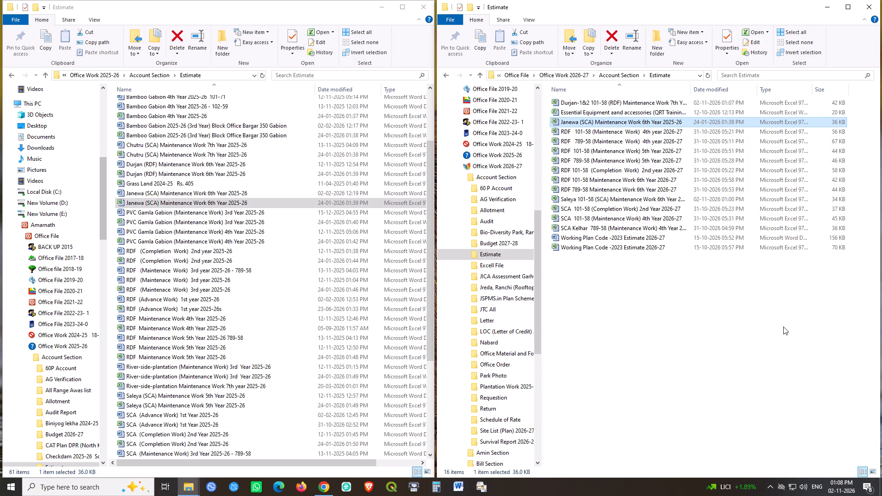
Rename the copied Janewa workbook as Janewa (SCA) Maintenance Work 7th Year 2026-27.
key("F2")
key("Right")
key("Left")
key("Left")
key("Left")
key("Left")
key("Left")
key("Left")
key("Left")
key("Left")
key("Left")
key("Left")
key("Left")
key("Left")
key("Left")
key("Left")
key("Left")
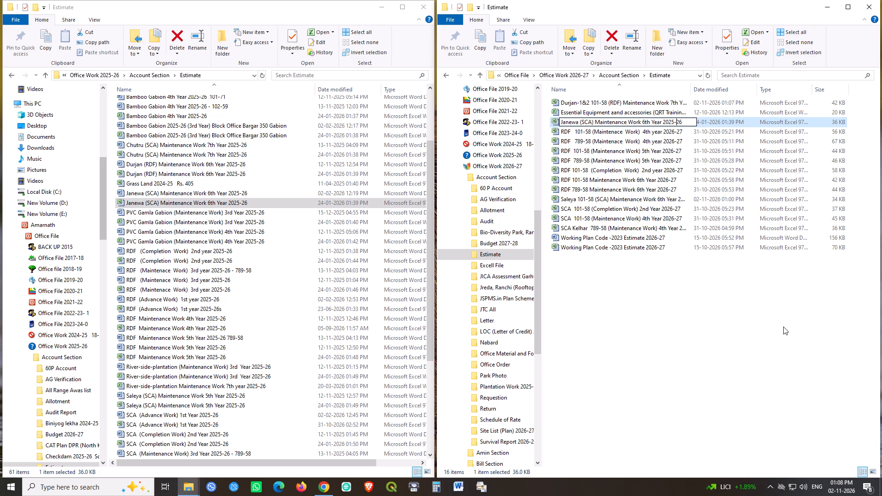
key("Left")
key("shift+Right")
key("7")
key("Right")
key("Right")
key("Right")
key("Right")
key("Right")
key("Right")
key("Right")
key("Right")
key("Right")
key("Right")
key("Right")
key("shift+Right")
key("6")
key("Right")
key("Right")
key("shift+Right")
key("7")
key("Return")
Open the renamed Janewa workbook and dismiss the Office activation notice.
key("Return")
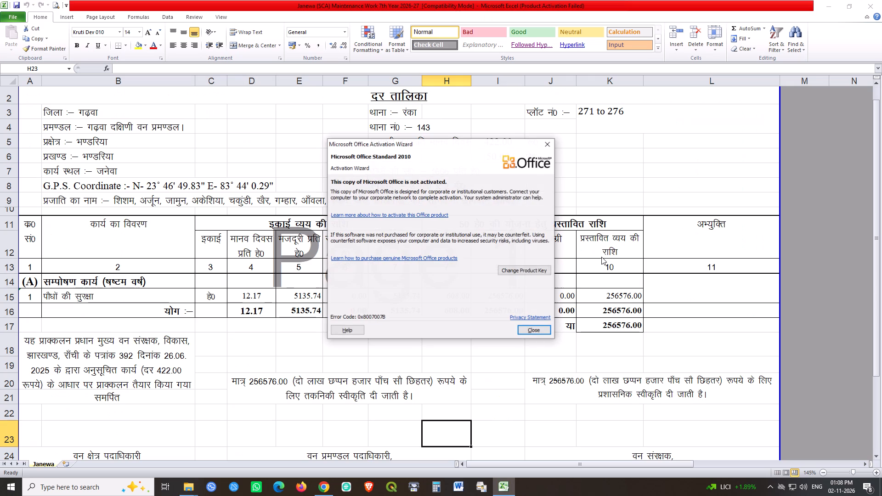
left_click(535, 330)
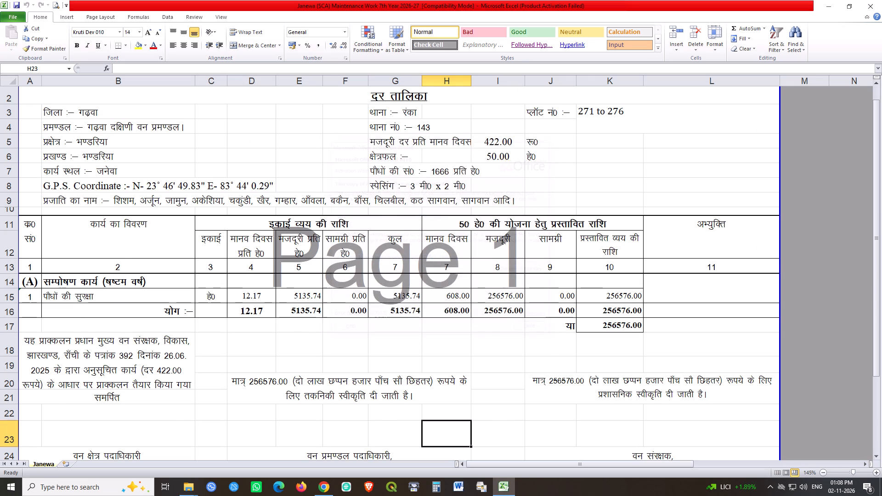
Change the financial year in the Janewa sheet's title (A1) to 2026-27.
scroll(702, 232, "up", 11)
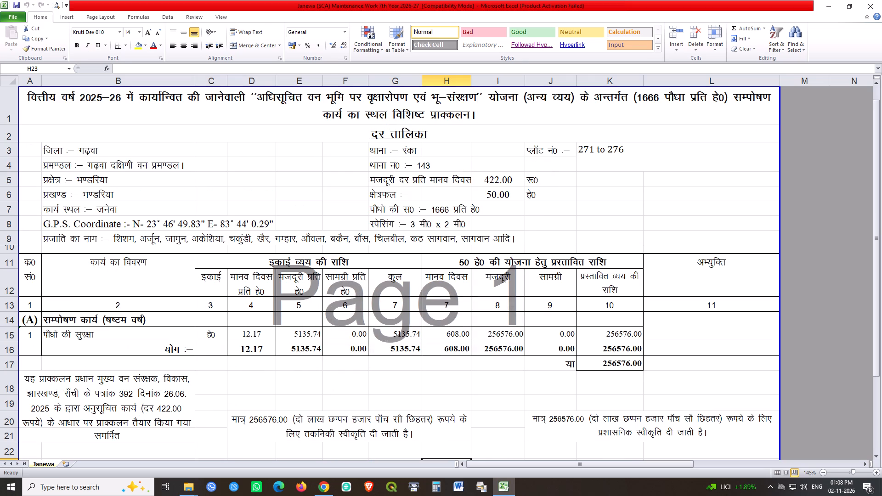
double_click(99, 97)
left_click_drag(99, 97, 104, 98)
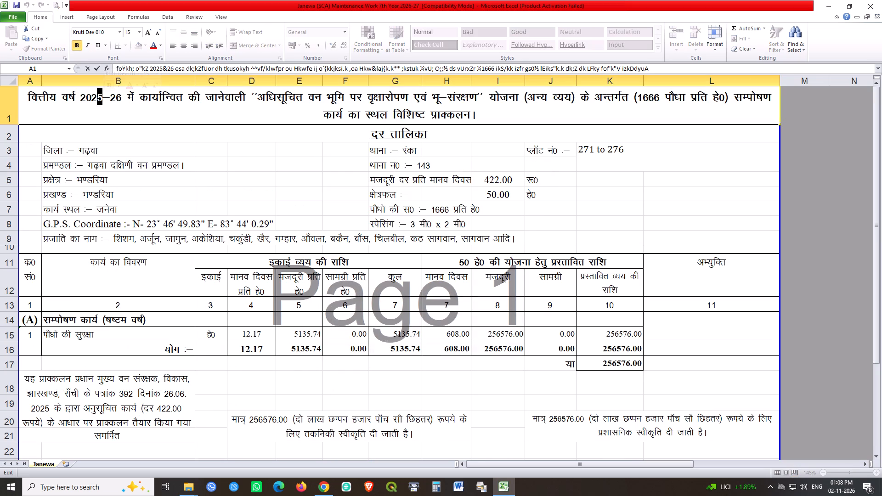
key("6")
key("Right")
key("Right")
key("shift+Right")
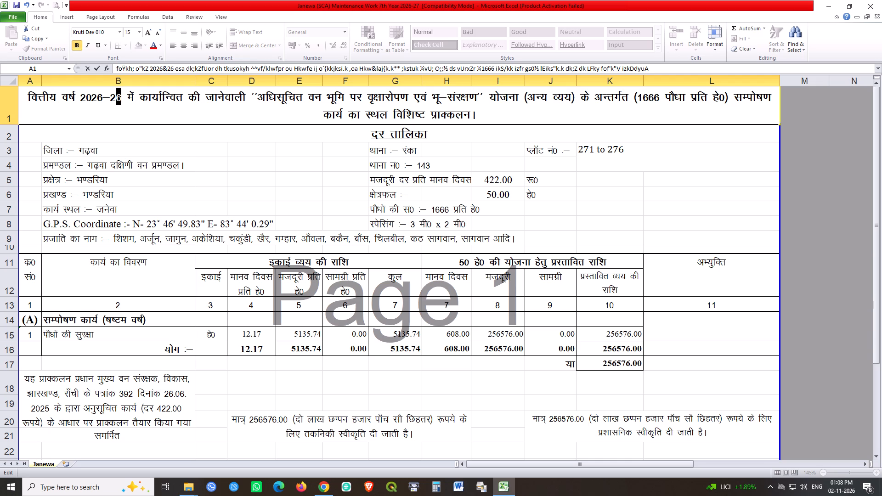
key("7")
key("Return")
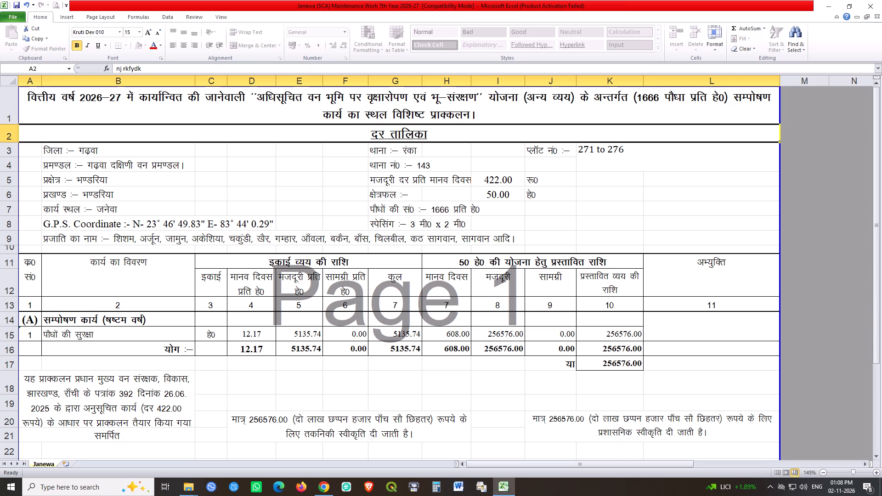
Save the Janewa workbook with the updated title.
left_click(684, 192)
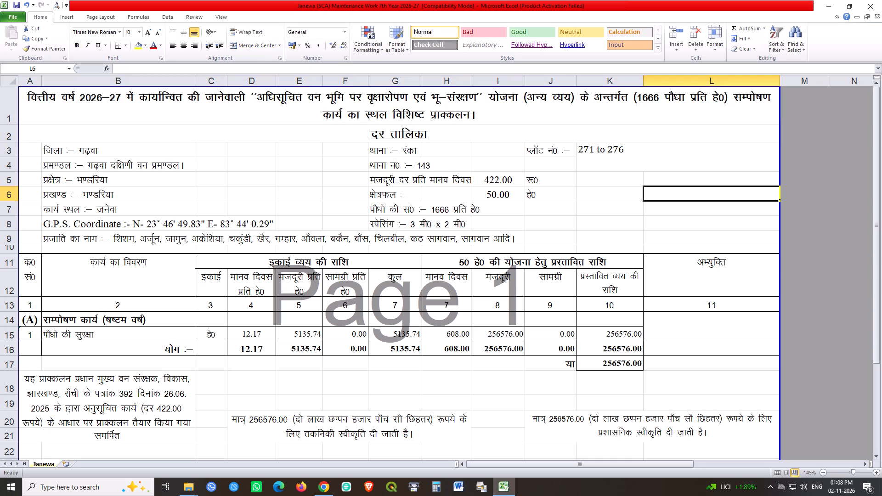
key("ctrl+s")
key("ctrl+s")
key("ctrl+s")
triple_click(15, 4)
triple_click(18, 6)
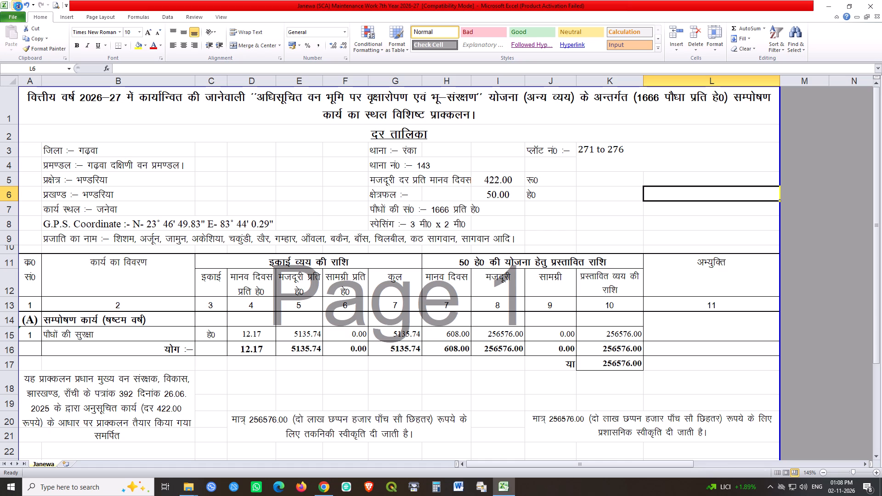
left_click(18, 6)
triple_click(17, 4)
left_click(17, 4)
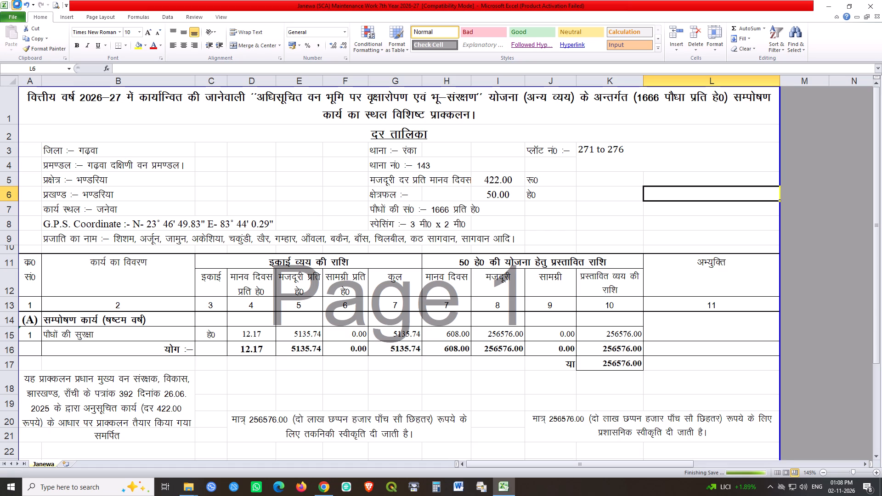
triple_click(17, 4)
left_click(17, 4)
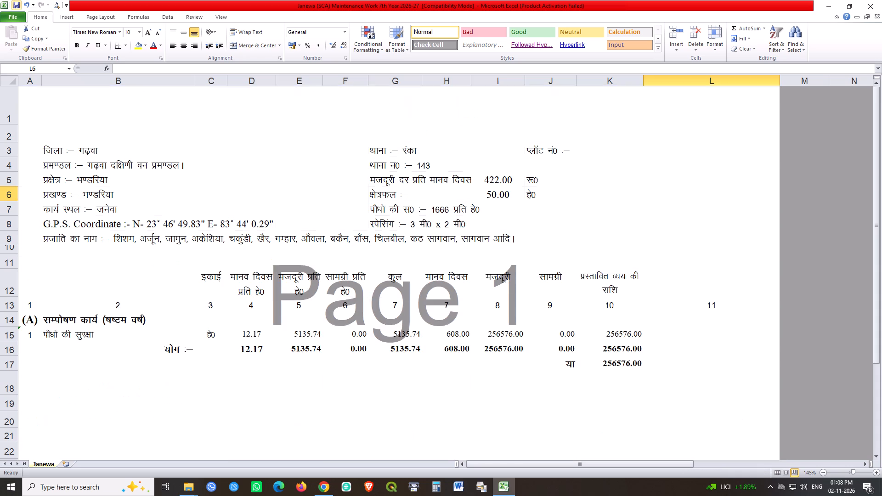
left_click(18, 7)
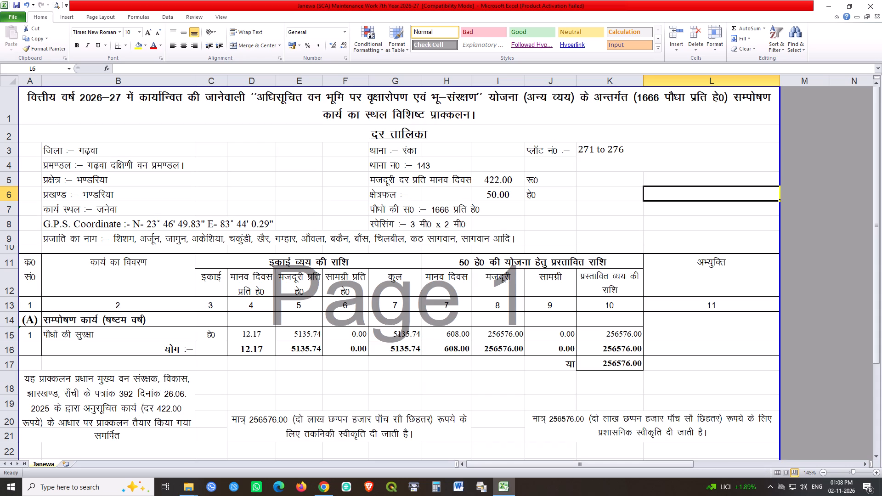
Set the wage rate per man-day in I5 to 468.
left_click(667, 190)
left_click(492, 176)
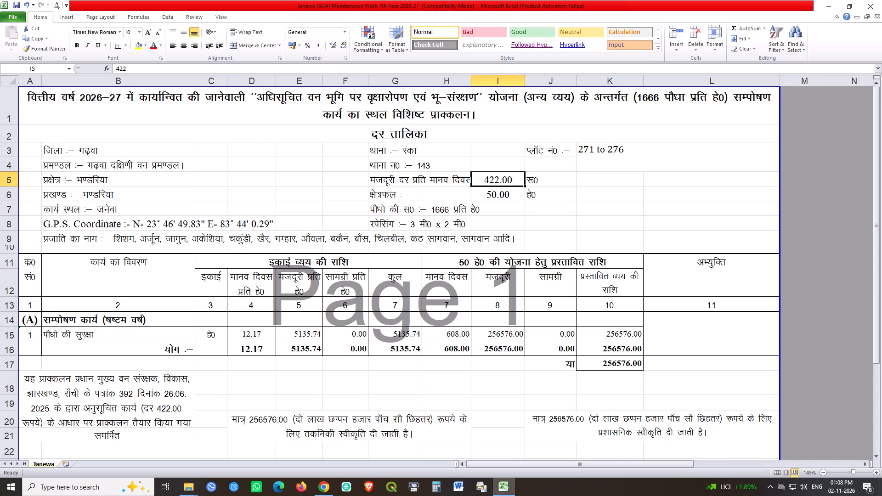
type("468")
key("Return")
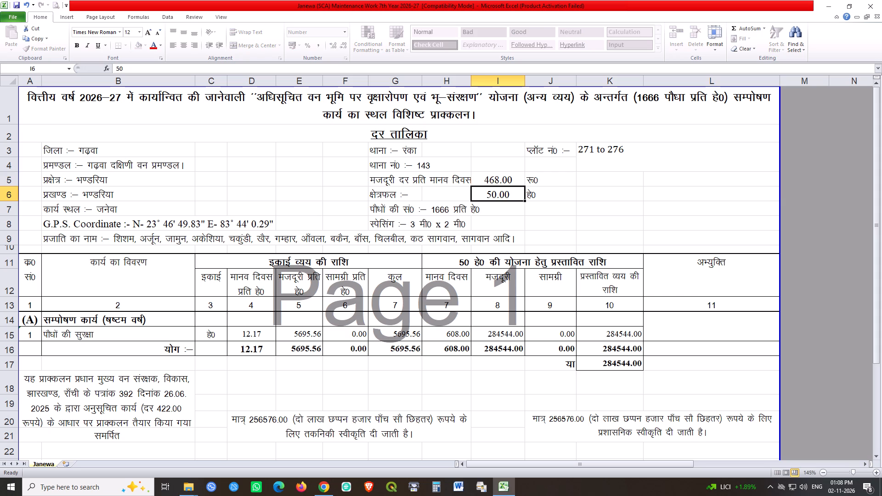
Change the year word in the maintenance work heading (B14) to सप्तम for the seventh year.
double_click(121, 316)
key("Right")
key("ctrl+shift+Left")
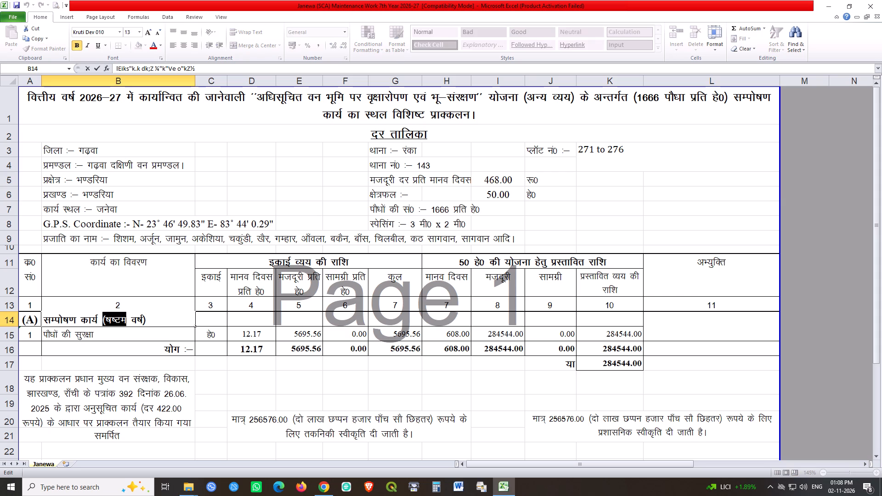
key("shift+Right")
type("lIre")
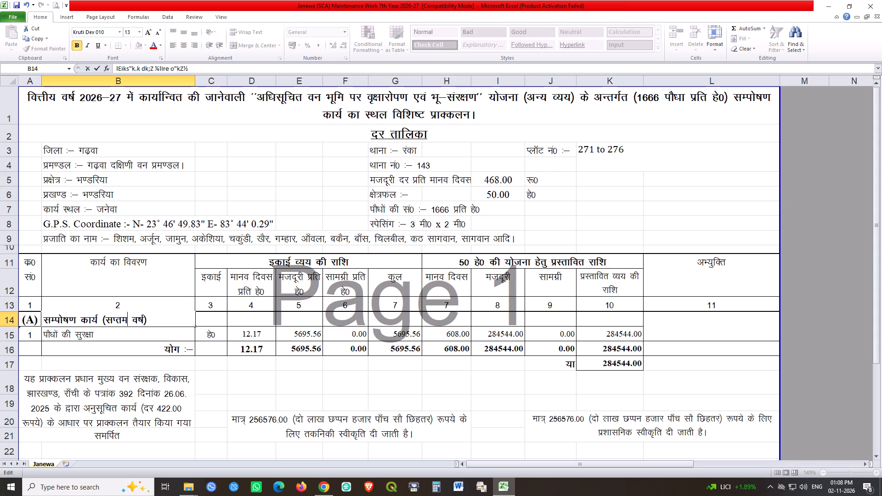
key("Return")
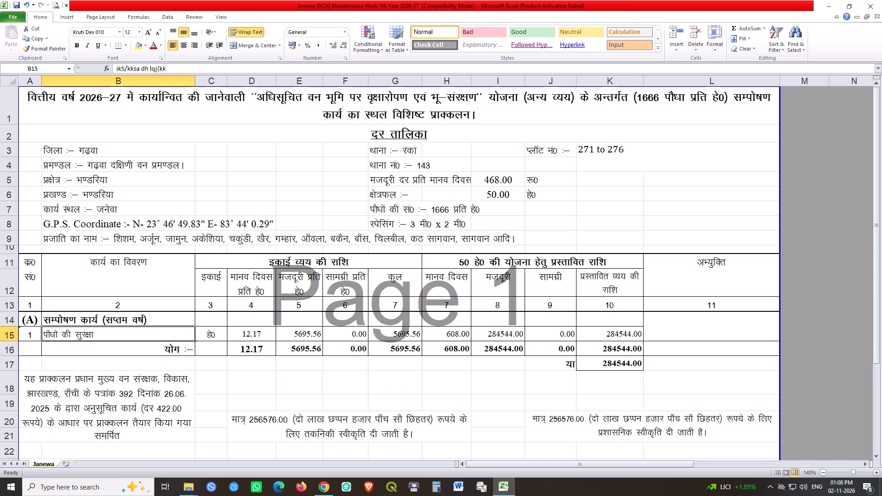
Unmerge the estimate-basis note in A18:B20, re-merge it across A18:L18, and auto-fit the height of row 18.
left_click(477, 403)
left_click(103, 387)
left_click(269, 45)
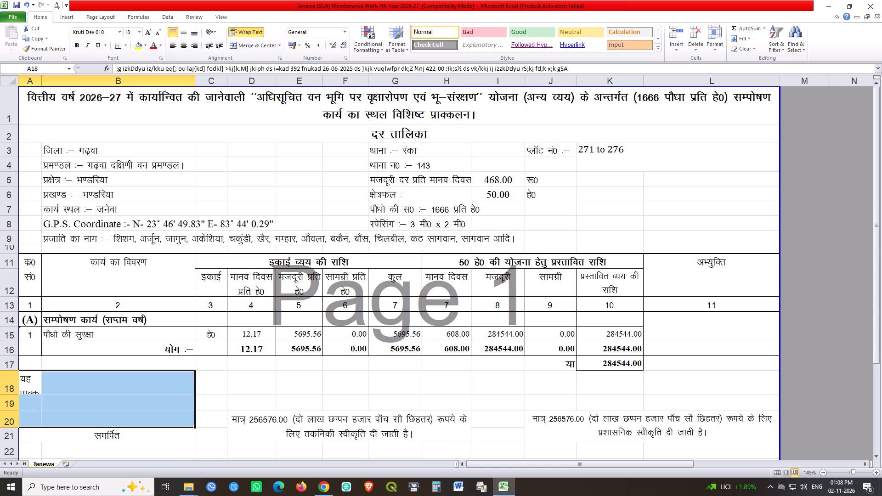
left_click_drag(37, 382, 780, 379)
left_click(259, 43)
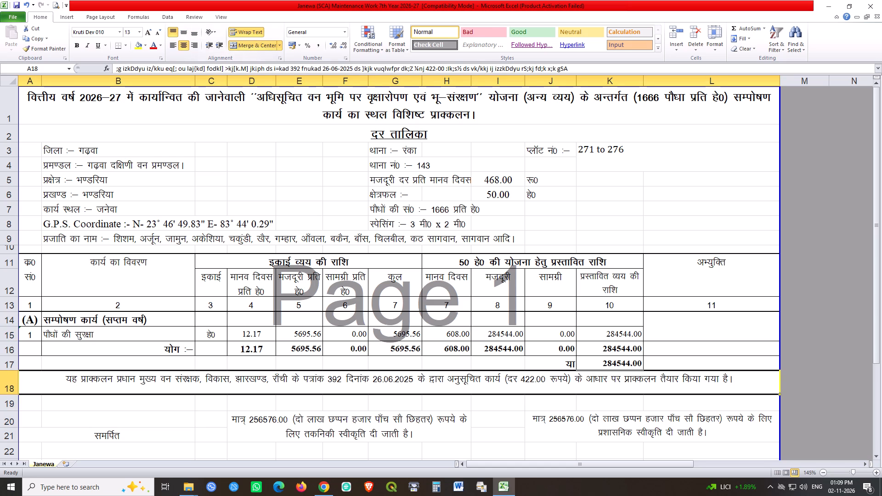
double_click(9, 395)
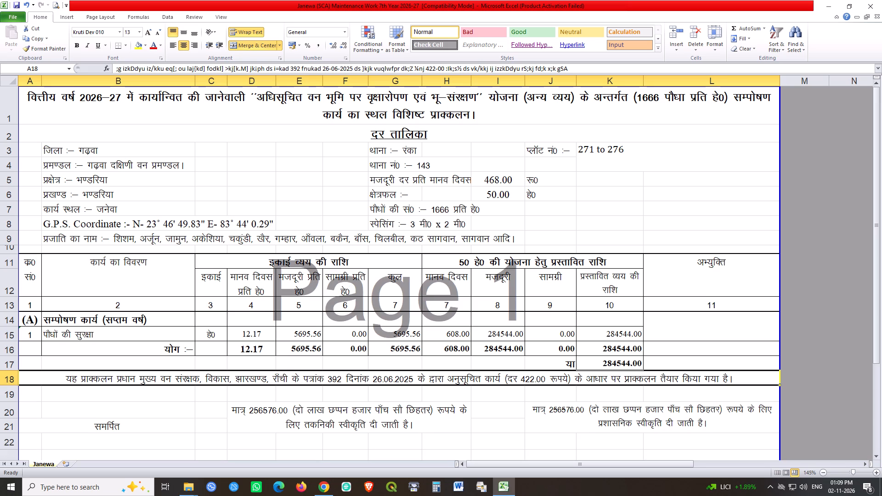
left_click(487, 302)
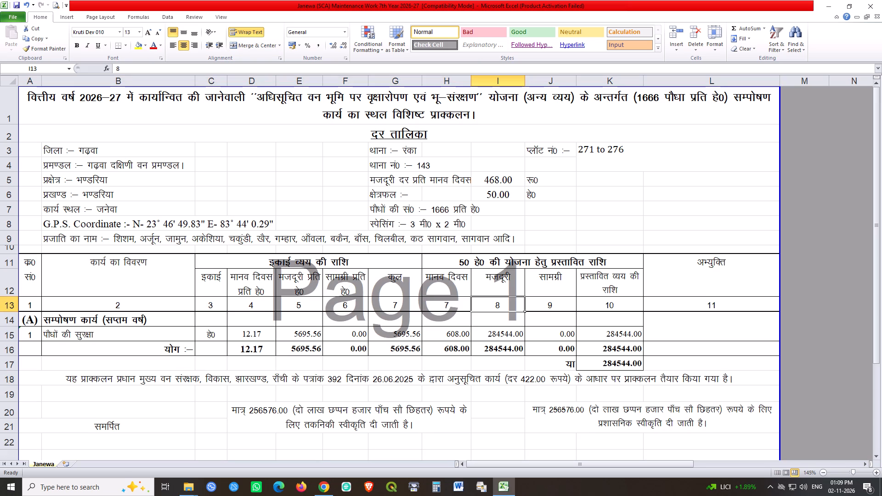
left_click(143, 428)
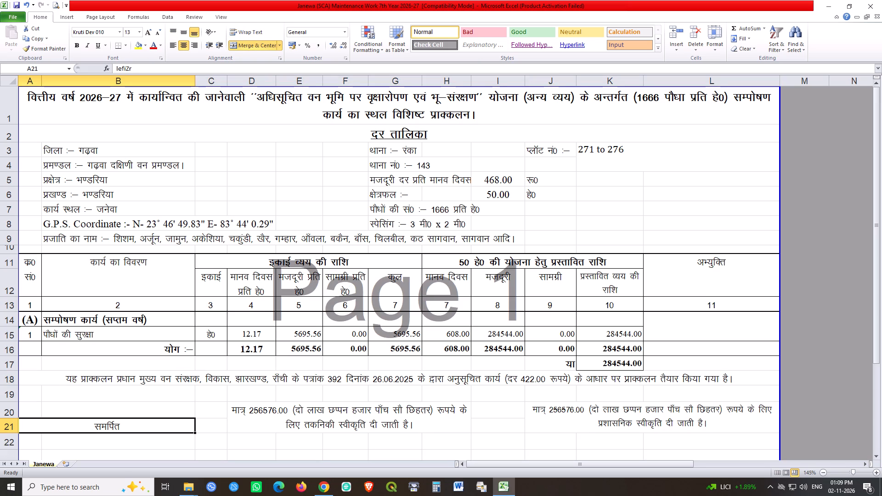
Change the amount in figures in the technical sanction text (D20) to 2,84,544.00, with comma separators.
double_click(254, 411)
key("shift+Left")
key("2")
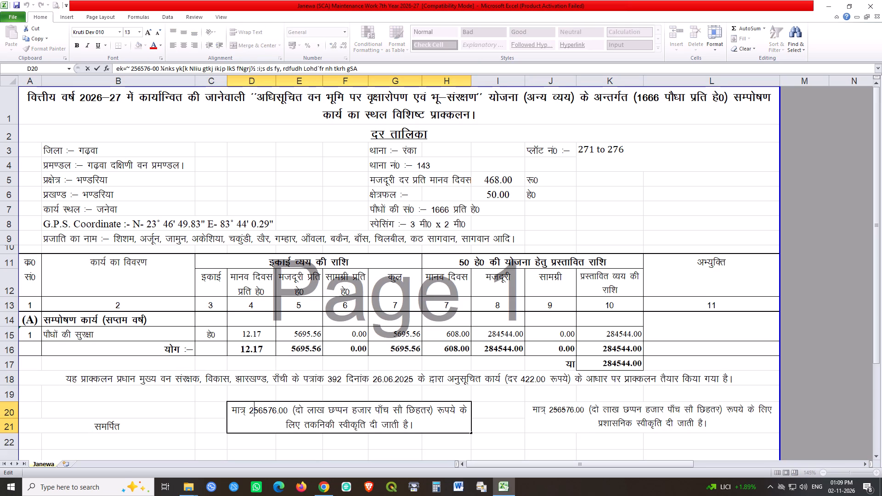
key("shift+Right")
key("shift+Right")
type("84")
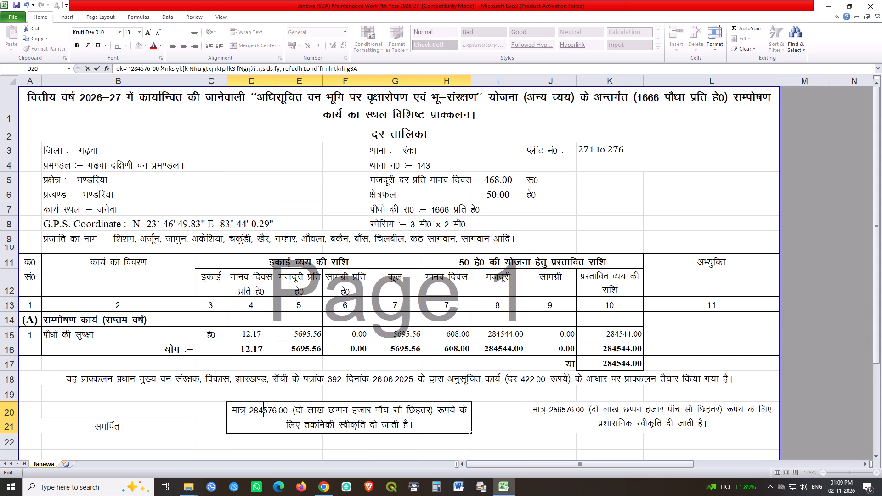
key("bracketright")
key("Left")
key("Left")
key("Left")
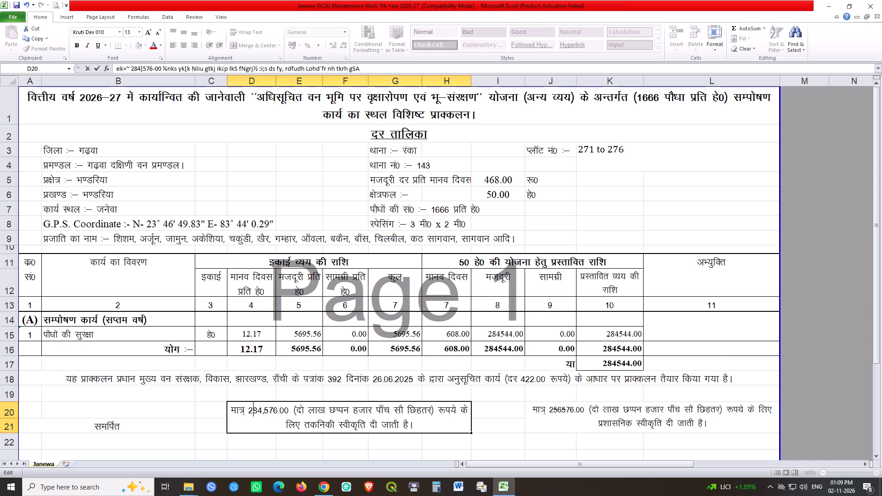
key("bracketright")
key("Right")
key("Right")
key("Right")
key("shift+Right")
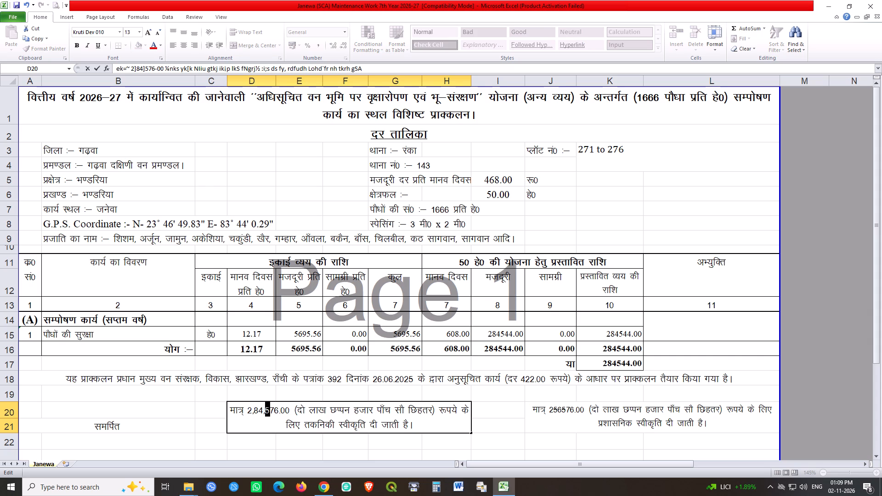
key("shift+Right")
key("Left")
key("shift+Right")
key("shift+Right")
type("44")
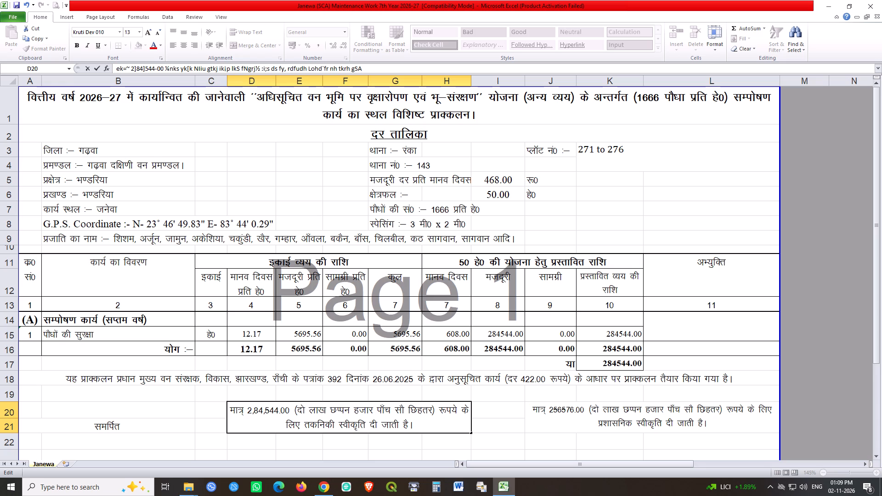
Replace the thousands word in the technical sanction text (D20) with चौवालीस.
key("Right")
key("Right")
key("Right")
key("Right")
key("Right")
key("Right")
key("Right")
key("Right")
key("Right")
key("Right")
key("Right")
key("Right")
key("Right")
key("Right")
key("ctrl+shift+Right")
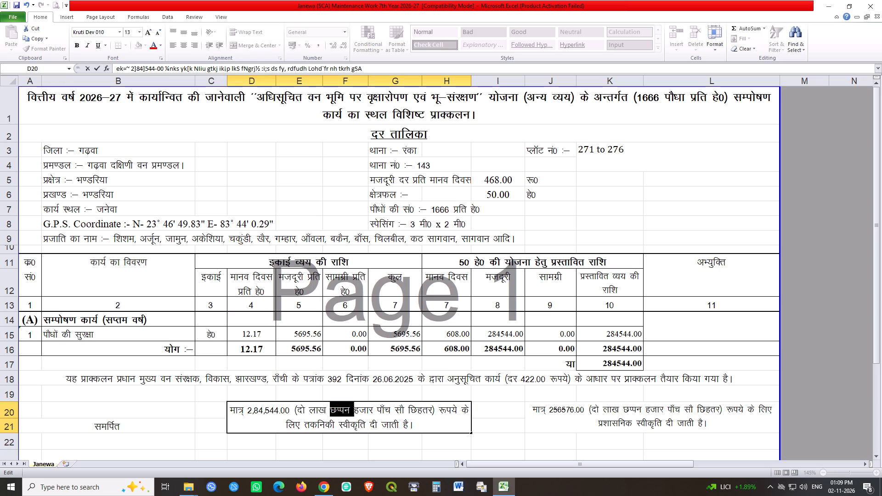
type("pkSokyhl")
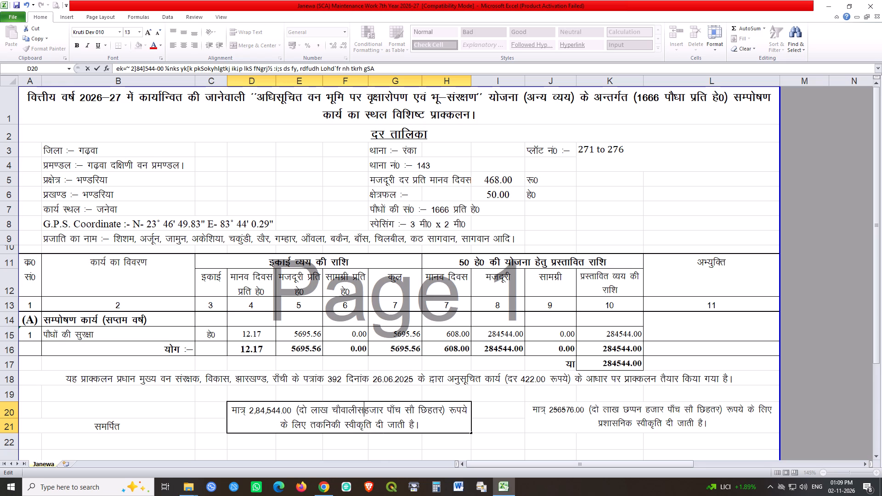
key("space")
Replace the last number word after पाँच सौ in the technical sanction text (D20) with चौवालीस.
key("Right")
key("Right")
key("Right")
key("Right")
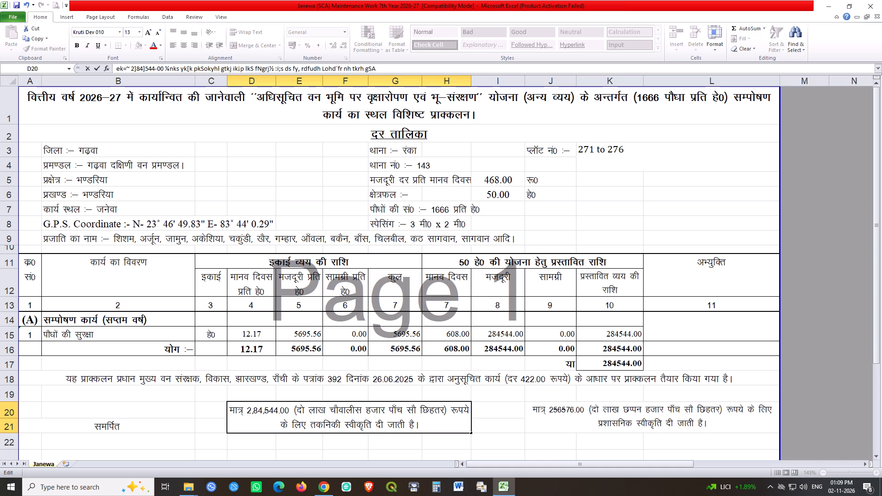
key("Right")
key("Right")
key("Right")
key("Right")
key("Right")
key("Right")
key("Right")
key("Right")
key("Right")
key("Right")
key("Right")
key("Left")
key("shift+Right")
key("shift+Right")
key("shift+Right")
key("shift+Right")
key("shift+Right")
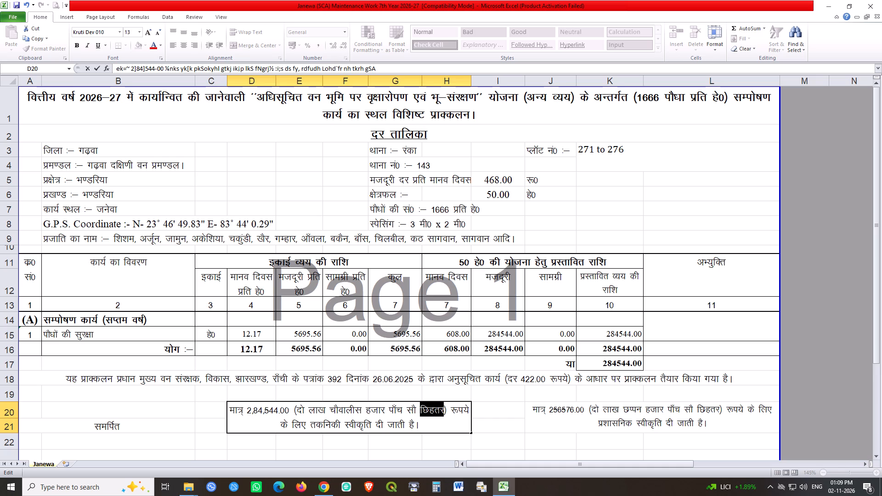
type("pkSokyhl")
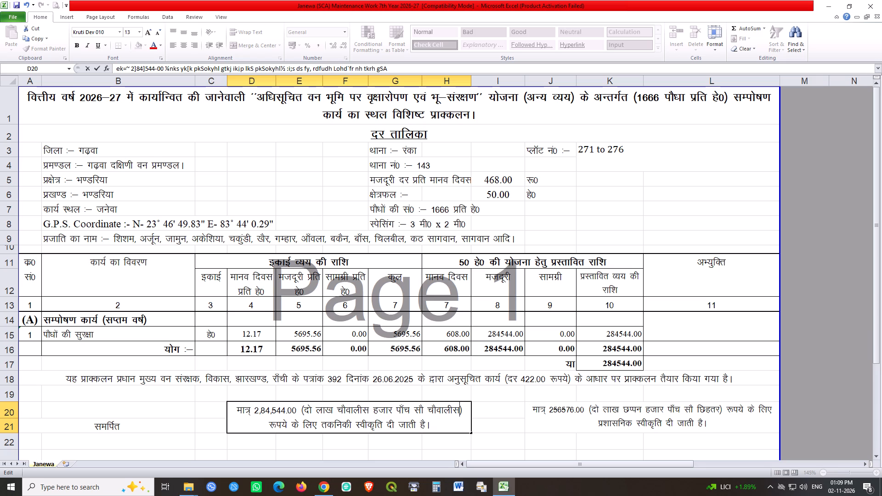
Correct the word before हजार in the technical sanction text (D20) to चारासी.
left_click_drag(336, 405, 367, 412)
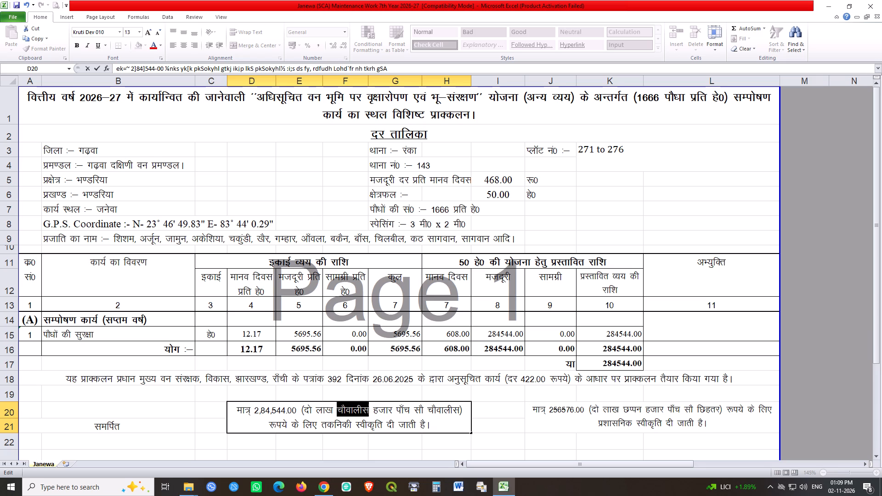
left_click_drag(367, 412, 368, 412)
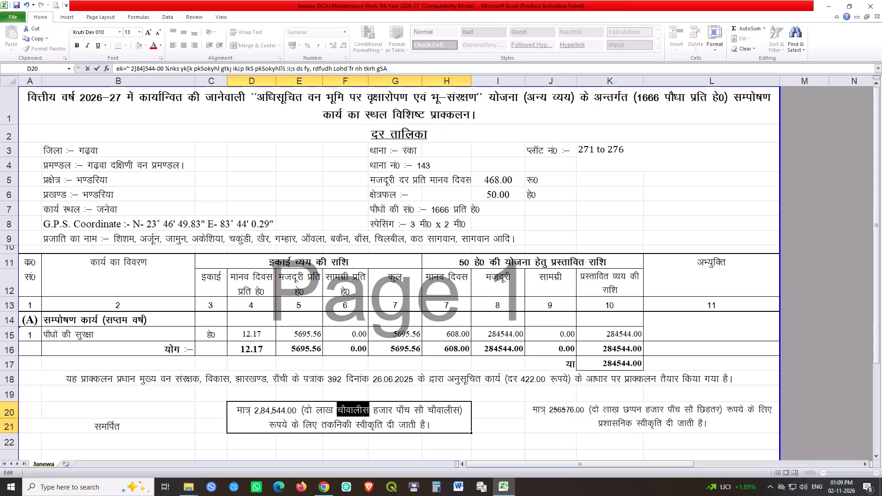
type("pkjk;lh")
key("BackSpace")
key("BackSpace")
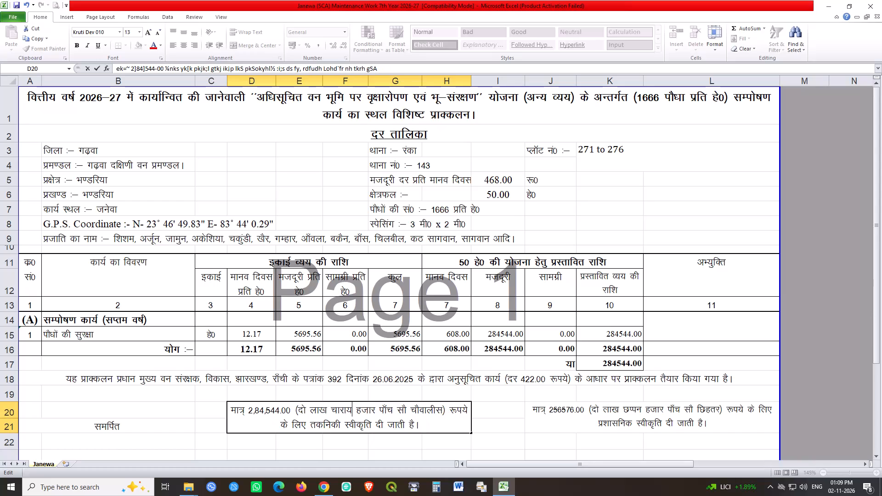
key("BackSpace")
type("lh")
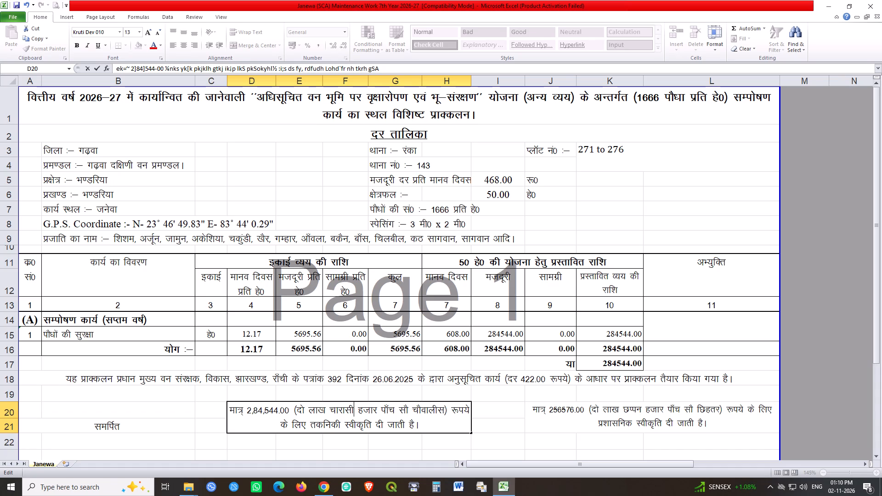
key("Return")
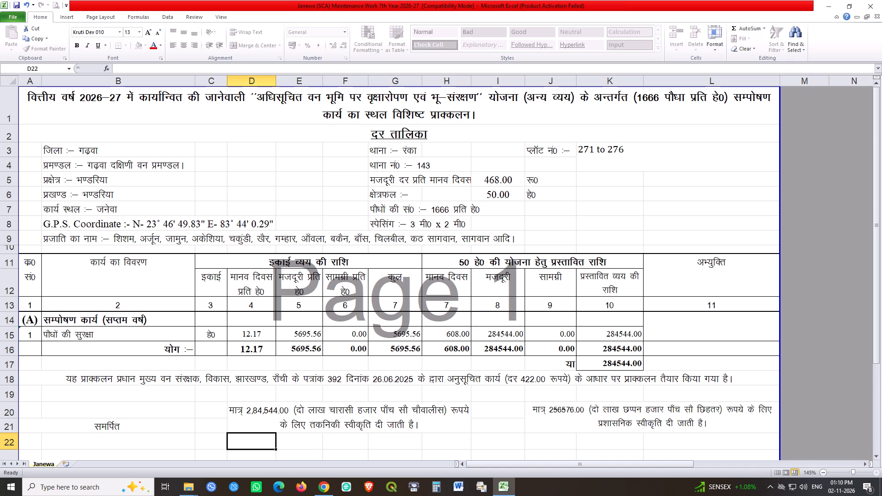
Copy the amount in figures and words from the technical sanction text (D20) over the amount in the administrative sanction text (J20).
double_click(292, 423)
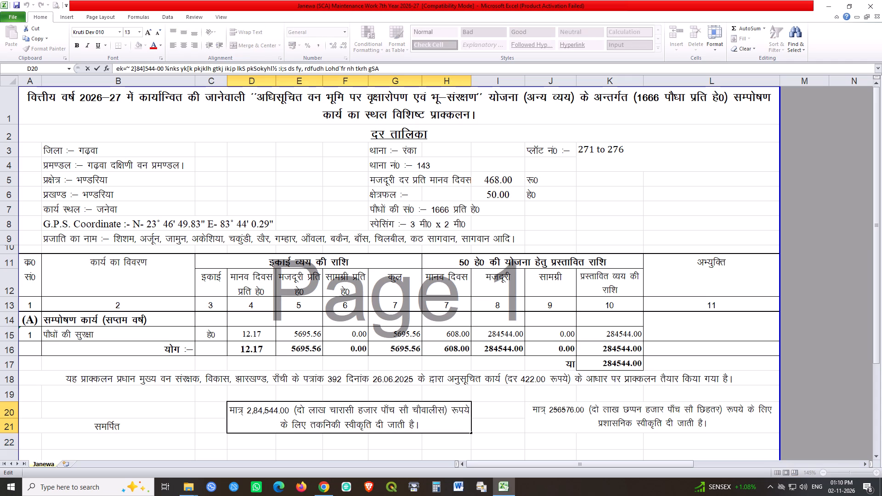
left_click_drag(247, 409, 438, 410)
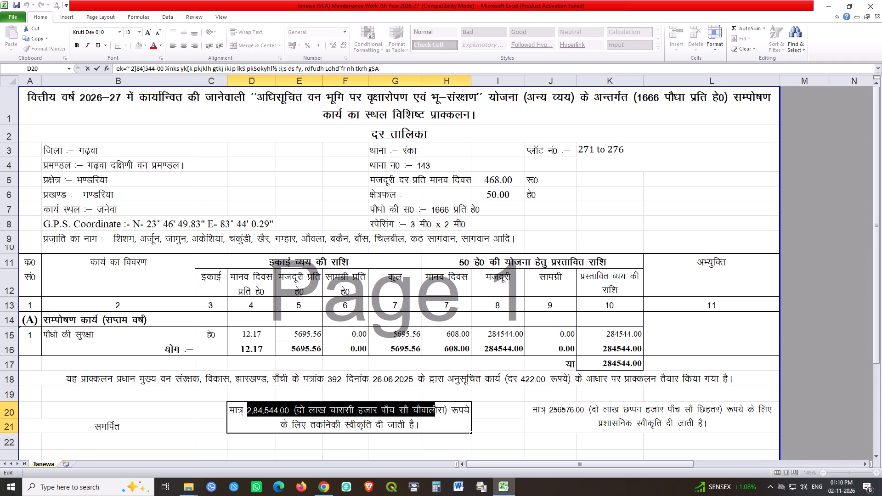
left_click_drag(438, 410, 449, 410)
key("ctrl+c")
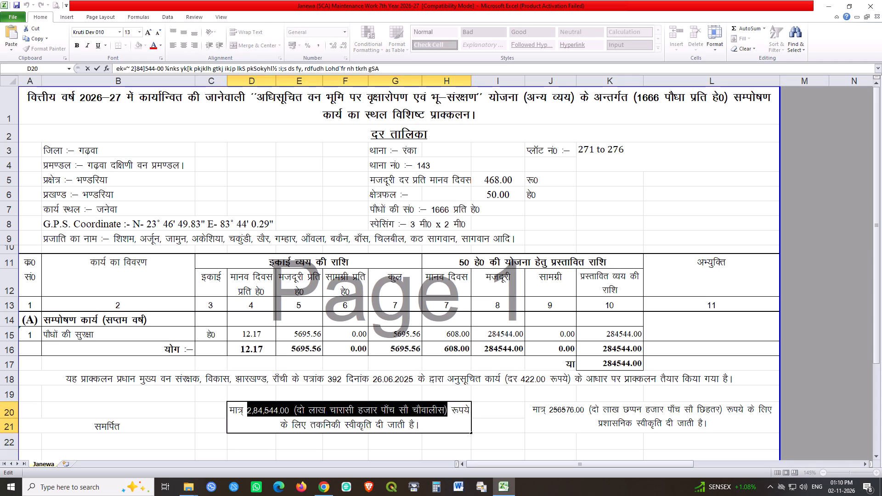
left_click(548, 450)
double_click(555, 417)
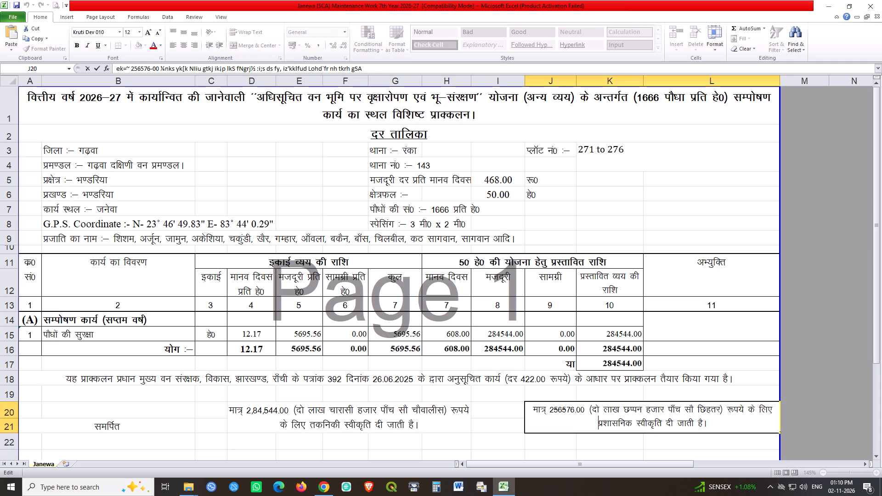
left_click_drag(550, 411, 718, 406)
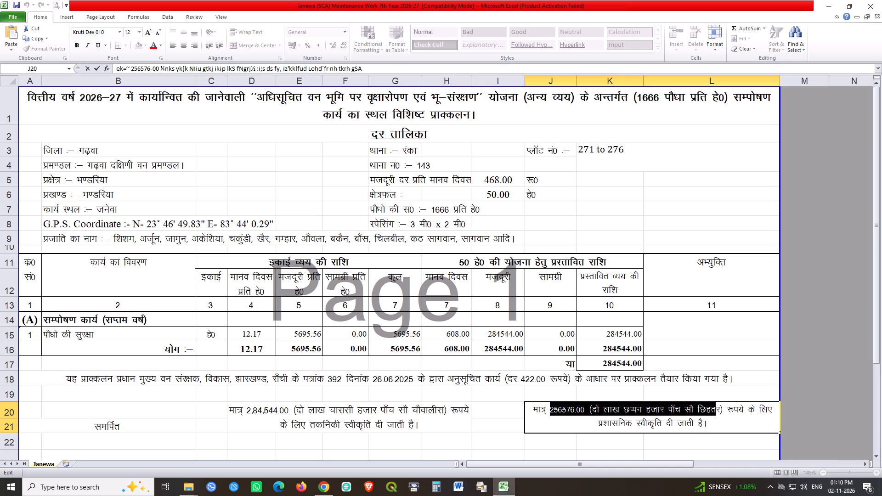
left_click_drag(718, 406, 724, 406)
key("ctrl+v")
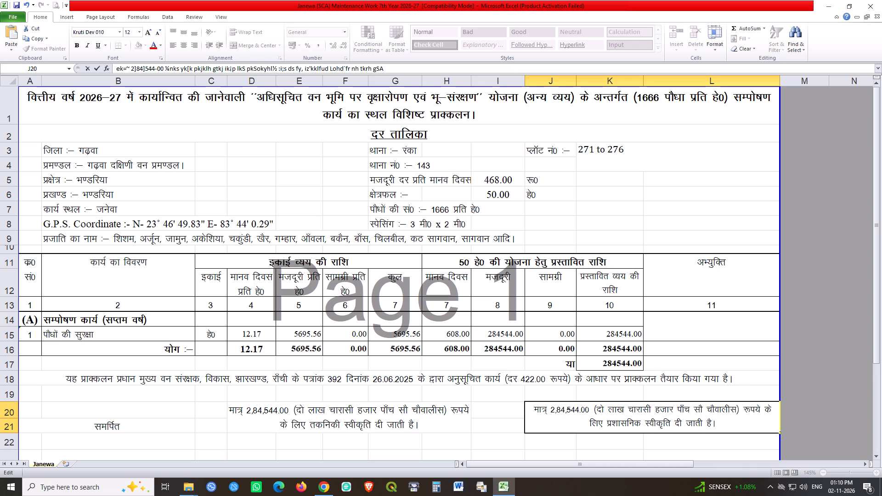
Commit the edited administrative sanction text (J20) and save the Janewa (SCA) workbook.
key("Return")
key("ctrl+s")
key("ctrl+s")
key("ctrl+s")
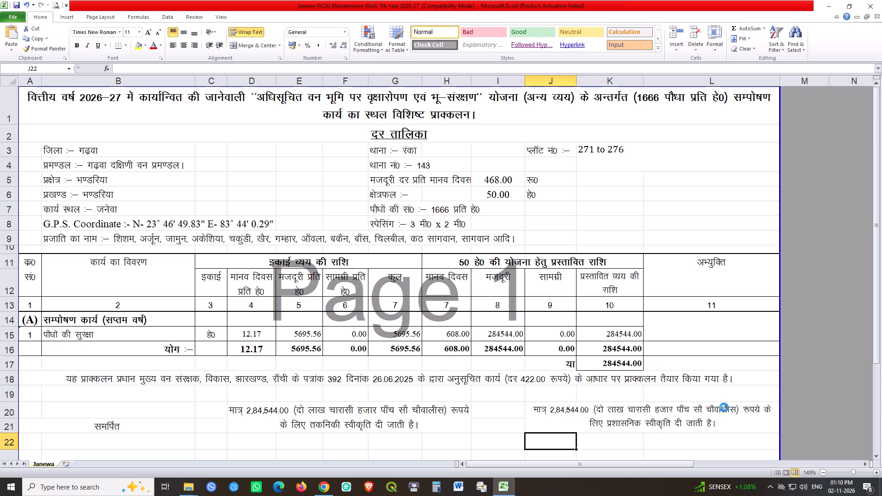
key("ctrl+s")
key("ctrl+s")
key("ctrl+s")
key("ctrl+s")
key("ctrl+s")
key("ctrl+s")
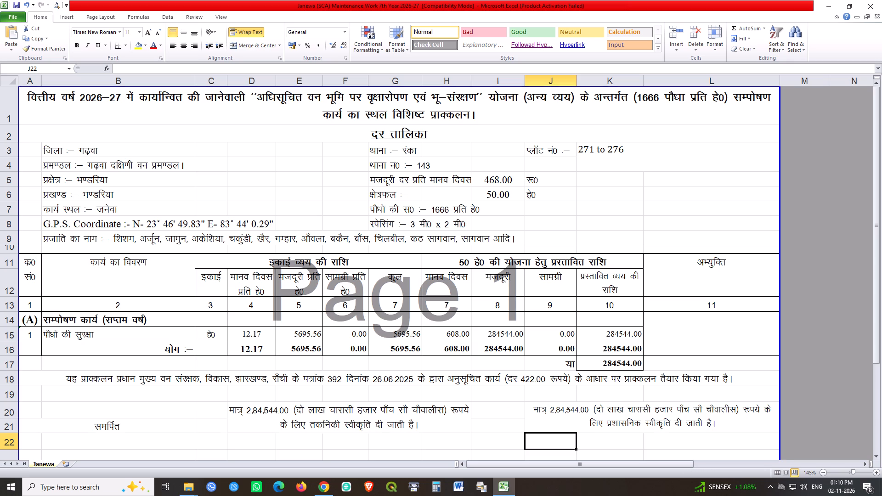
key("ctrl+s")
key("ctrl+s")
key("ctrl+s")
key("ctrl+s")
key("ctrl+s")
key("ctrl+s")
key("ctrl+s")
key("ctrl+s")
key("ctrl+s")
key("ctrl+s")
key("ctrl+s")
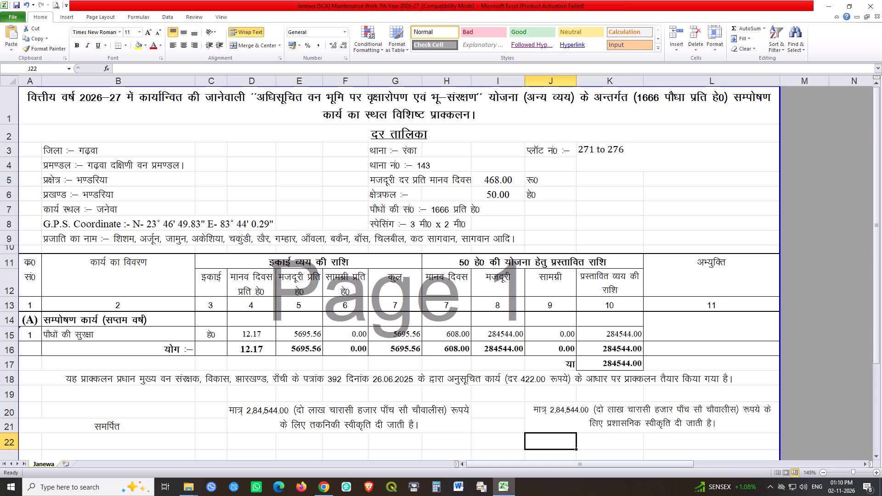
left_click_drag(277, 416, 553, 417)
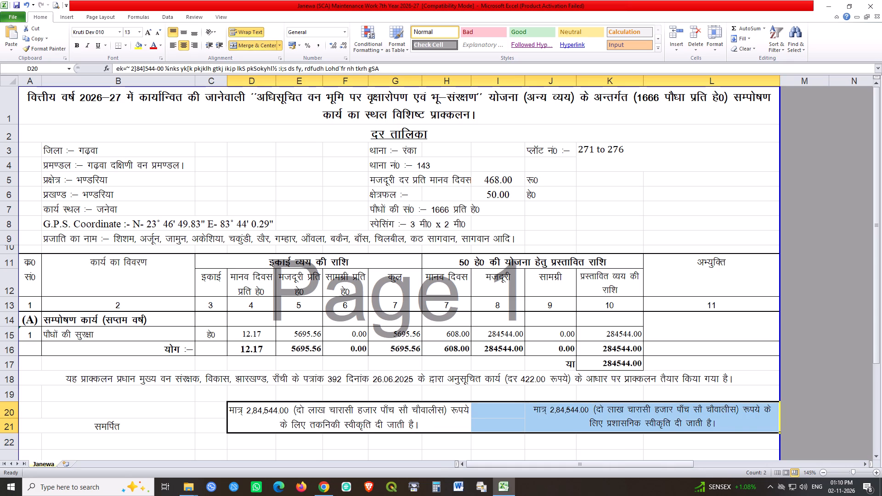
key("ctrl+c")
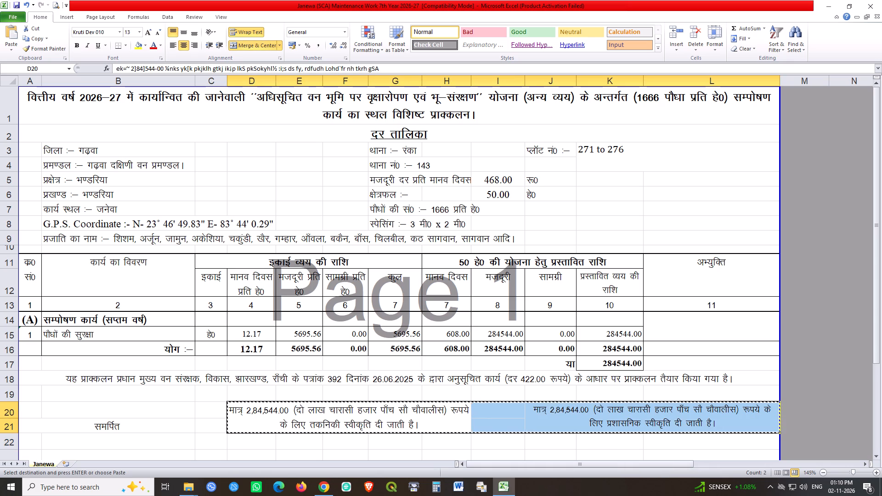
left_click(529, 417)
Save the Janewa (SCA) workbook again.
key("ctrl+s")
key("ctrl+s")
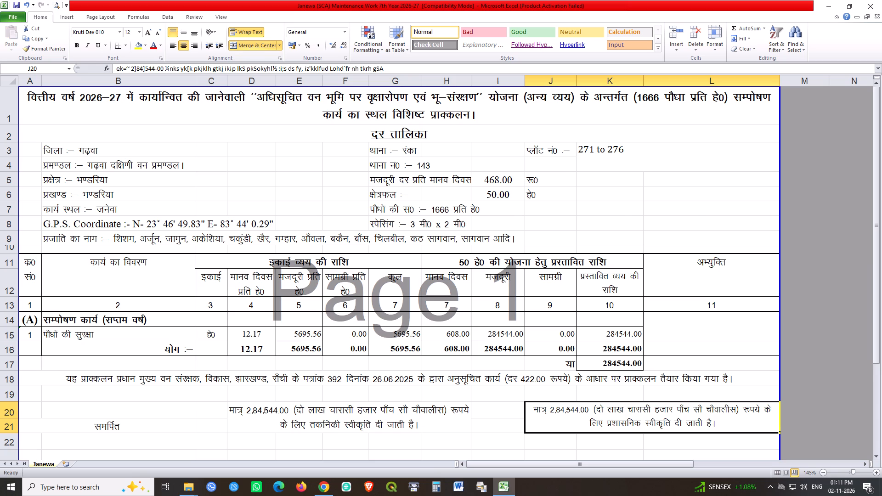
Examine the Janewa estimate sheet in the print preview, including its rates, amounts and sanction texts.
key("ctrl+F2")
scroll(530, 284, "down", 10)
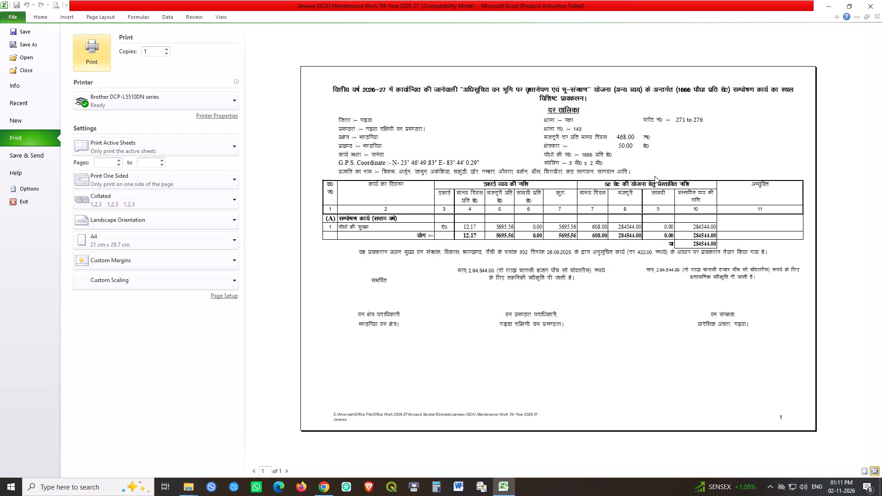
scroll(717, 281, "down", 10)
scroll(455, 234, "up", 9)
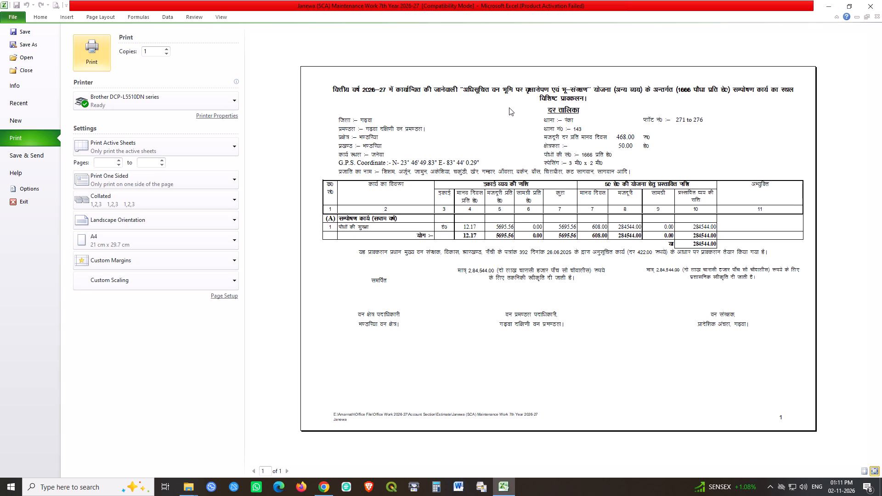
scroll(509, 107, "down", 14)
scroll(513, 136, "up", 10)
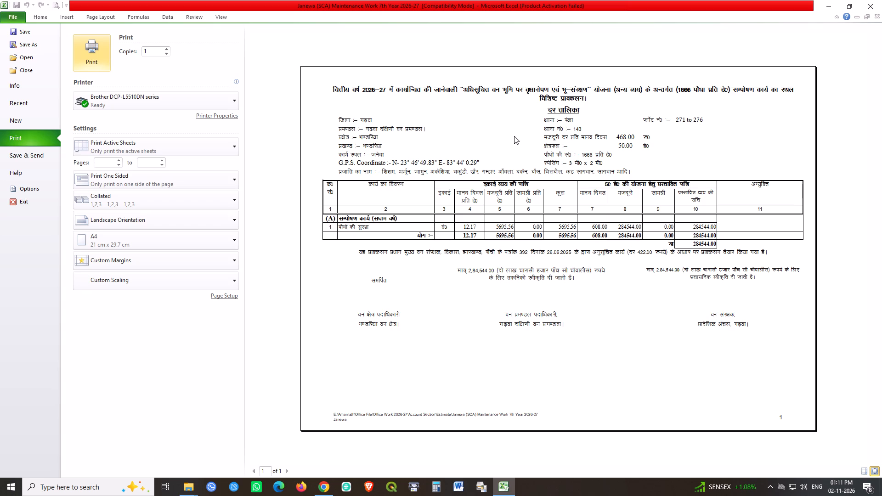
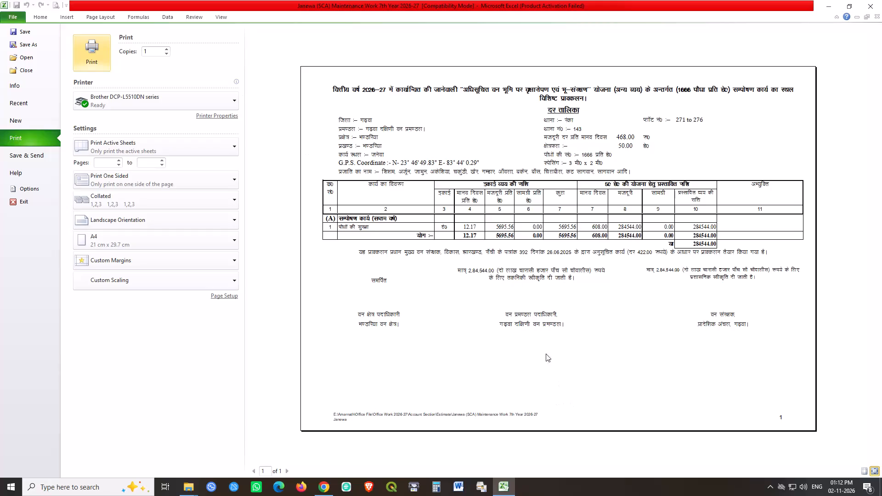
Print one copy of the Janewa estimate sheet on the Brother DCP-L5510DN printer.
scroll(550, 356, "down", 5)
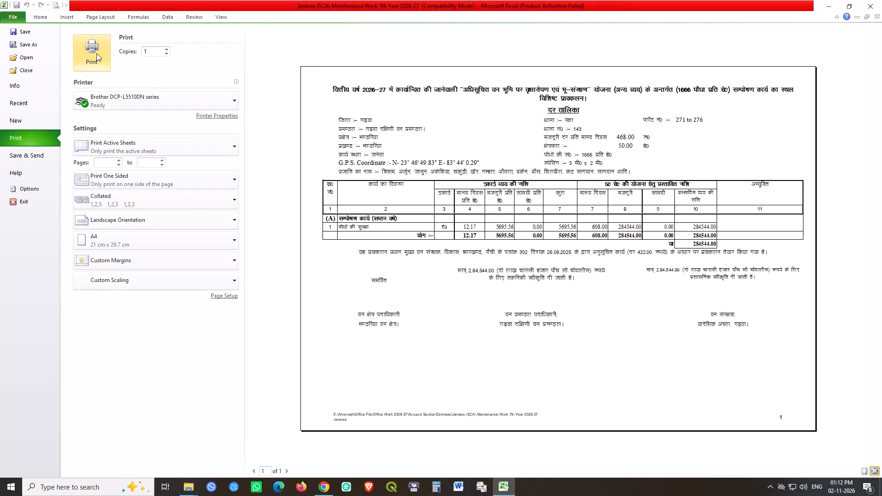
left_click(94, 52)
Save the Janewa (SCA) workbook.
left_click(571, 211)
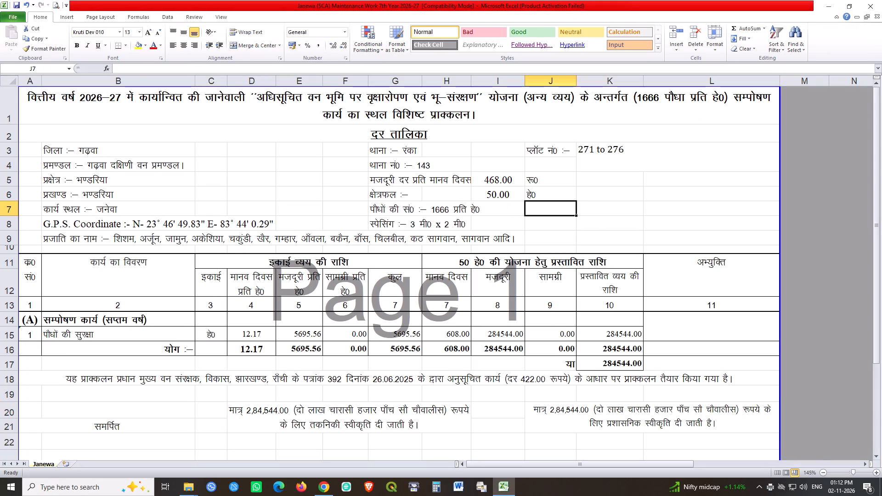
key("ctrl+s")
key("ctrl+s")
key("ctrl+s")
key("ctrl+s")
key("ctrl+s")
key("ctrl+s")
key("ctrl+s")
key("ctrl+s")
key("ctrl+s")
key("ctrl+s")
key("ctrl+s")
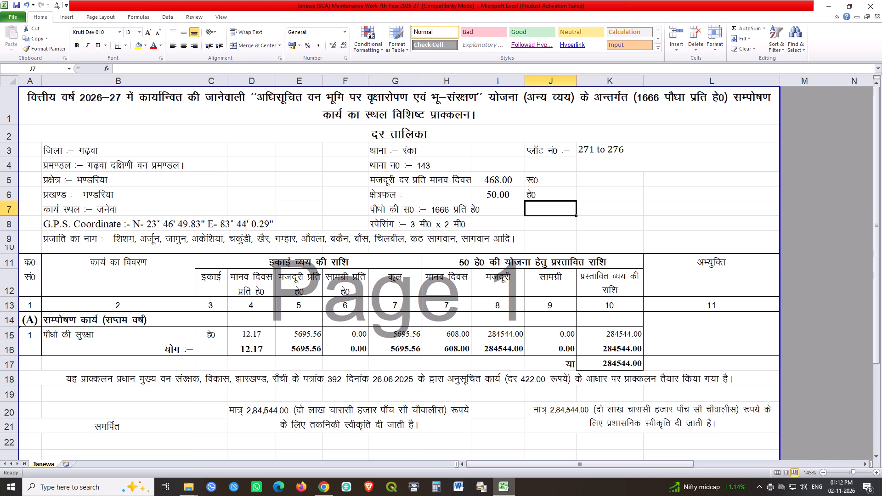
Change the reference letter number in the estimate basis note (A18) to 481.
left_click(153, 385)
double_click(148, 379)
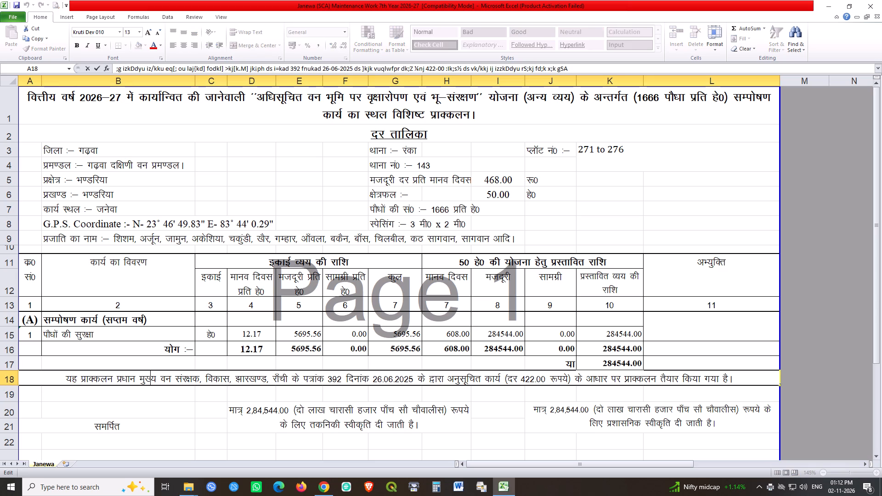
left_click(327, 379)
key("ctrl+shift+Right")
key("shift+Left")
type("481")
Replace the letter date in the estimate basis note (A18) with 03-08-2026, keeping a space after it.
key("Right")
key("Right")
key("Right")
key("Right")
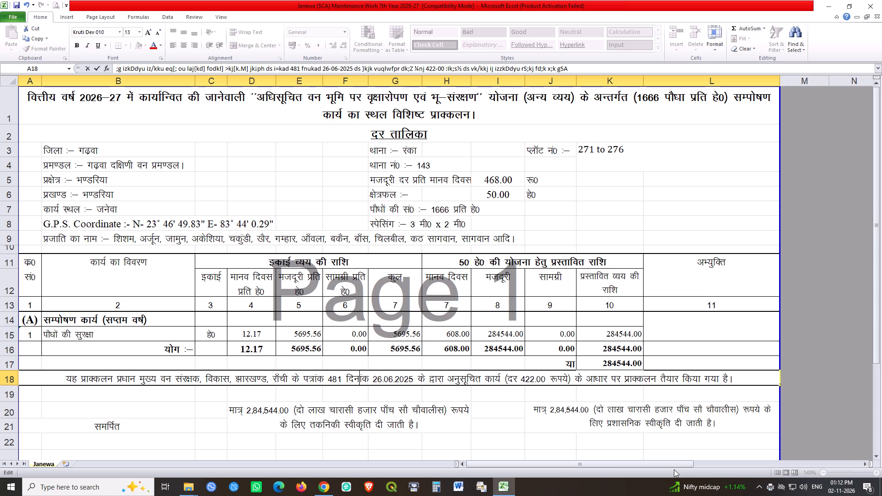
key("Right")
key("Right")
key("Right")
key("Right")
key("ctrl+shift+Right")
key("ctrl+shift+Right")
key("ctrl+shift+Right")
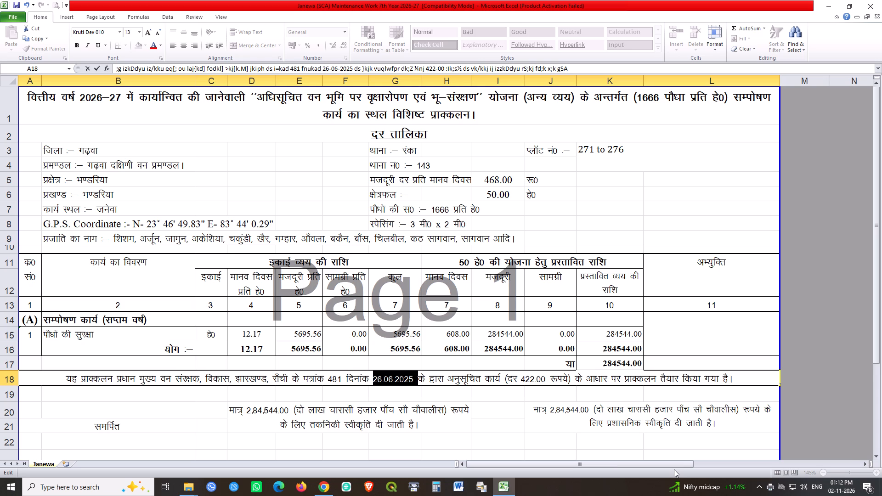
type("03-08-2026")
key("space")
Set the wage rate in the parentheses of the estimate basis note (A18) to 468 rupees and commit the edited note.
key("Right")
key("Right")
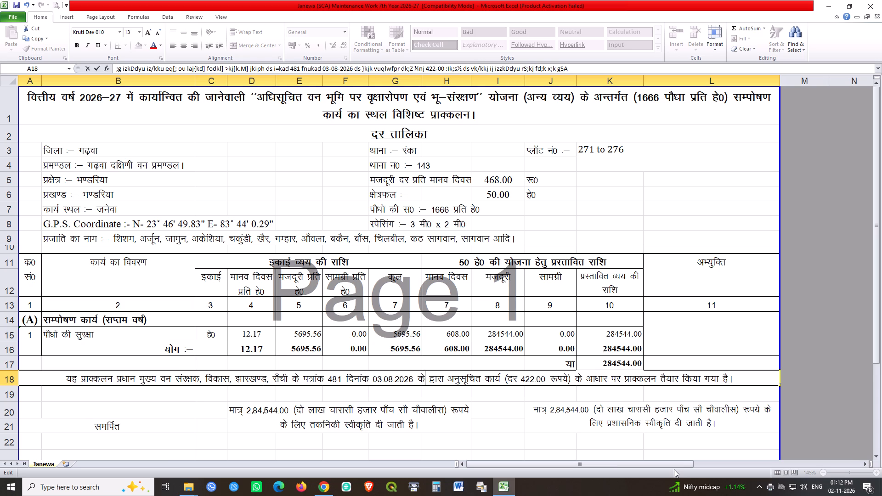
key("Right")
key("Right")
key("Right")
key("Right")
key("Right")
key("Right")
key("Right")
key("Right")
key("Right")
key("Right")
key("Right")
key("Right")
key("Right")
key("Right")
key("Right")
key("Right")
key("Right")
key("Right")
key("Right")
key("Right")
key("Right")
key("Right")
key("Right")
key("Right")
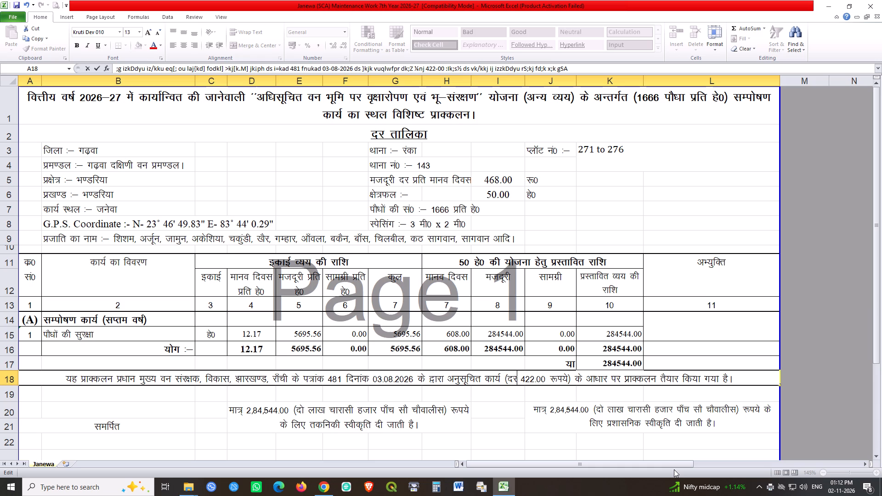
key("Right")
key("shift+Right")
key("shift+Right")
type("68")
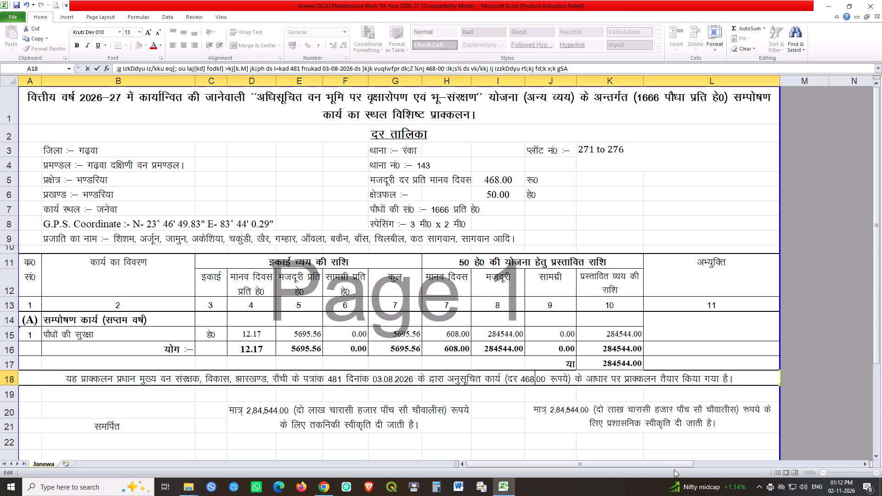
key("Return")
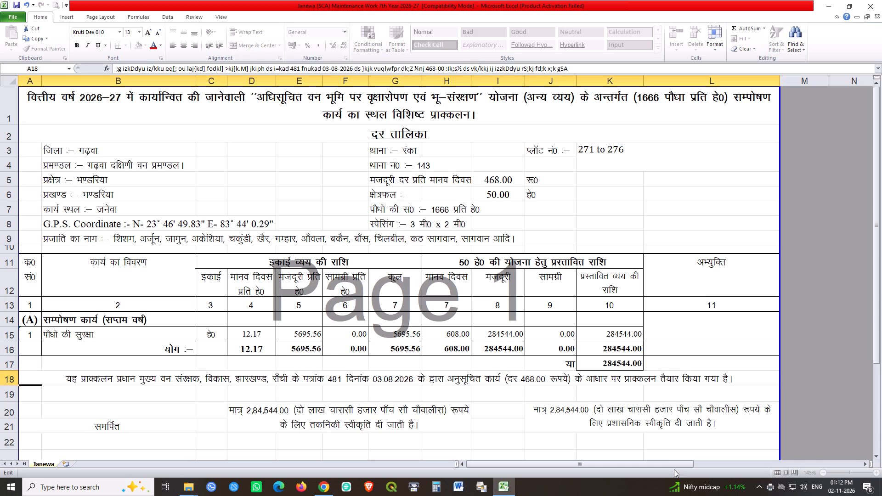
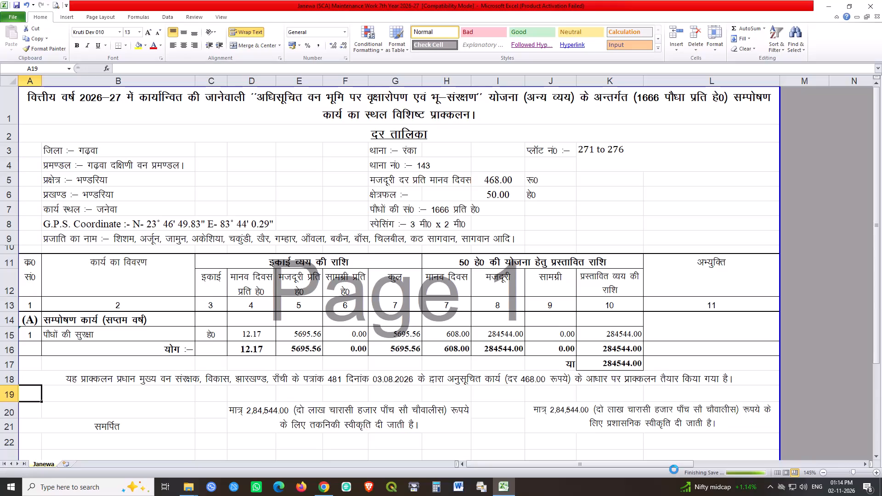
Save the updated Janewa (SCA) 7th Year 2026-27 workbook, close it and clear the file selection in the 2026-27 Estimate folder.
key("ctrl+s")
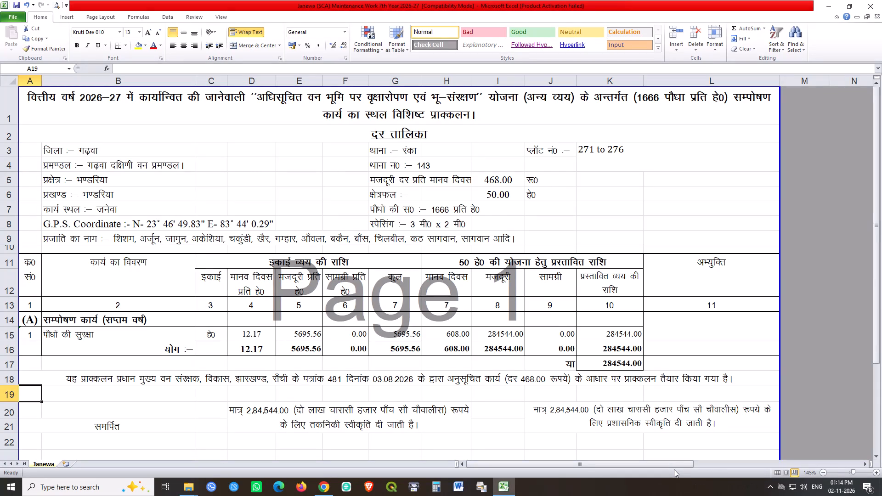
triple_click(17, 7)
left_click(17, 7)
left_click(867, 0)
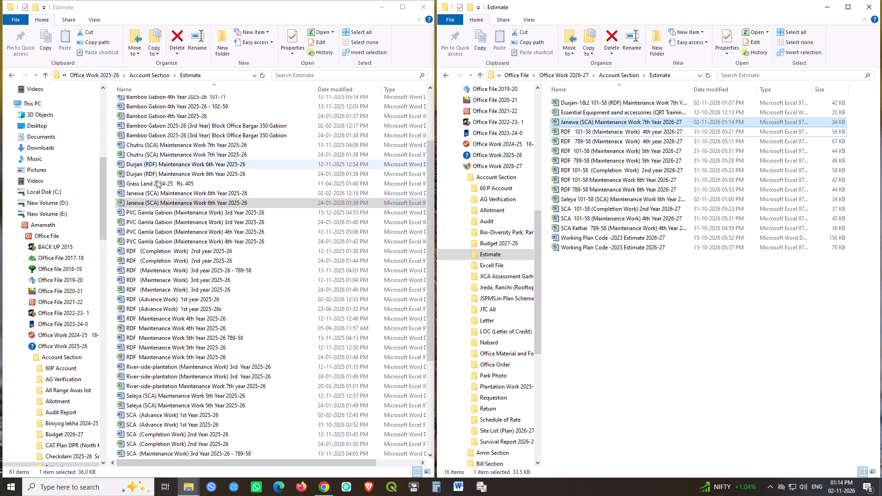
left_click(667, 332)
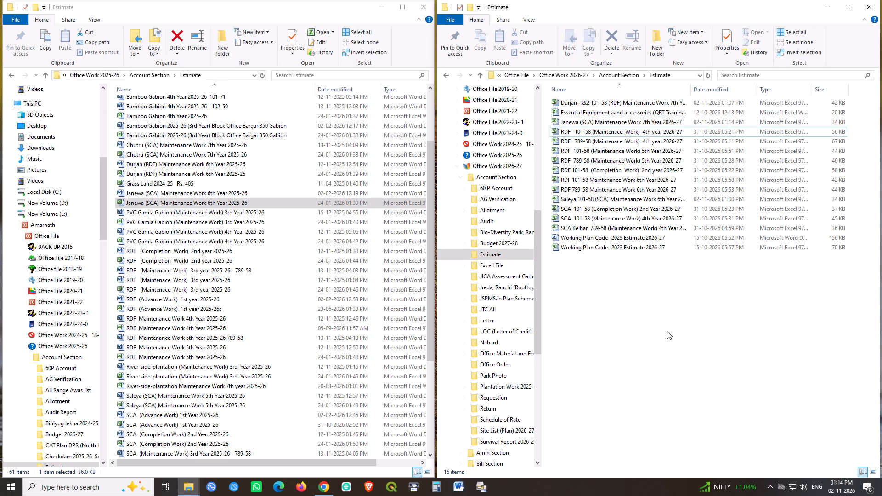
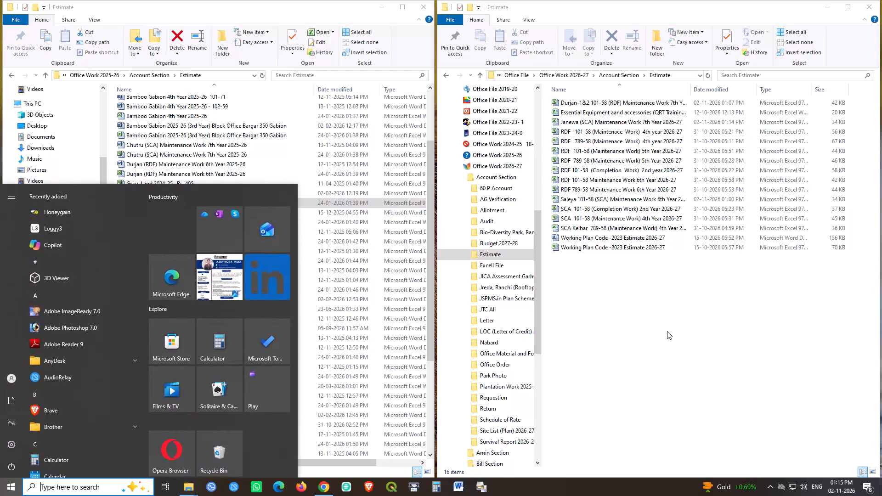
Switch to Calculator, work out 3% of 47804 and add 47804 to the result.
key("c")
key("Return")
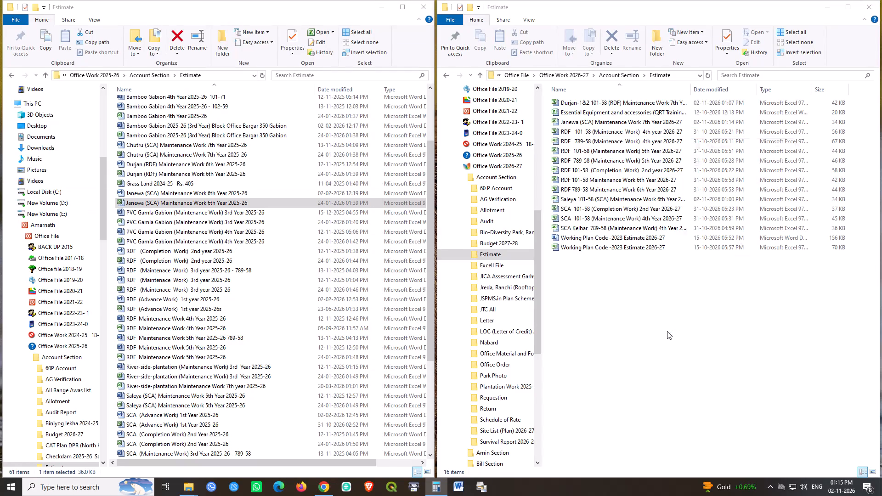
type("47")
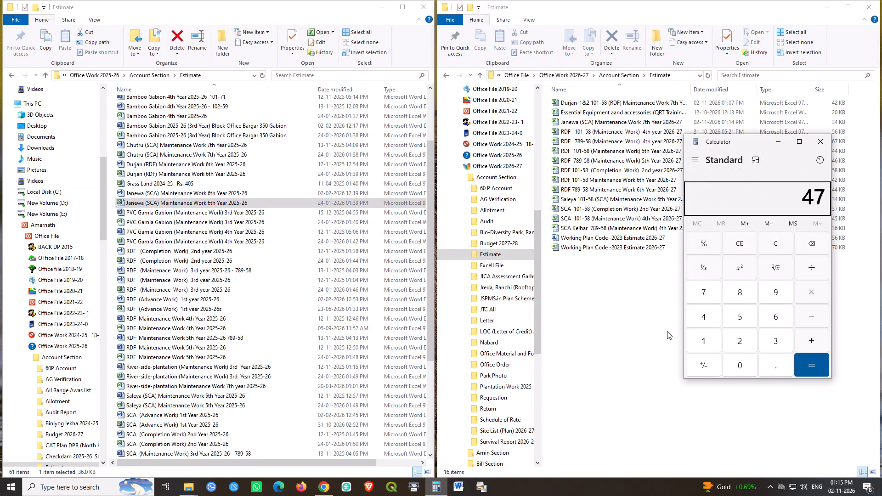
type("804")
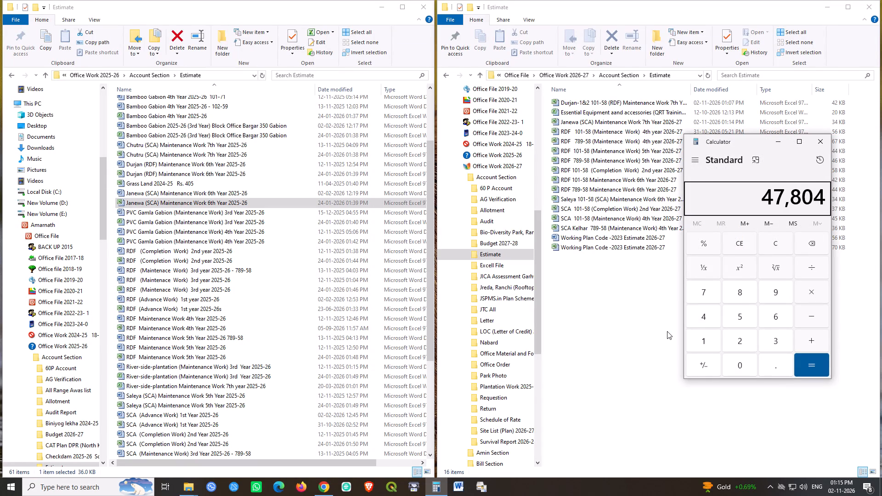
type("*3")
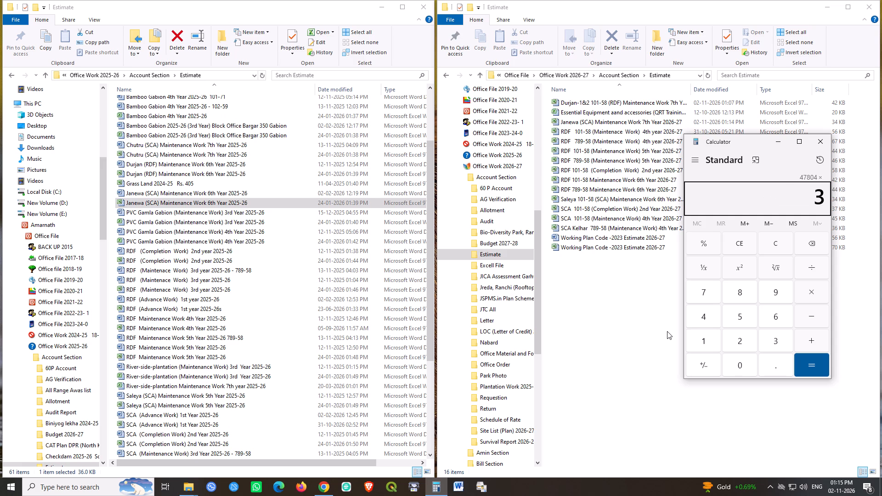
key("shift+percent")
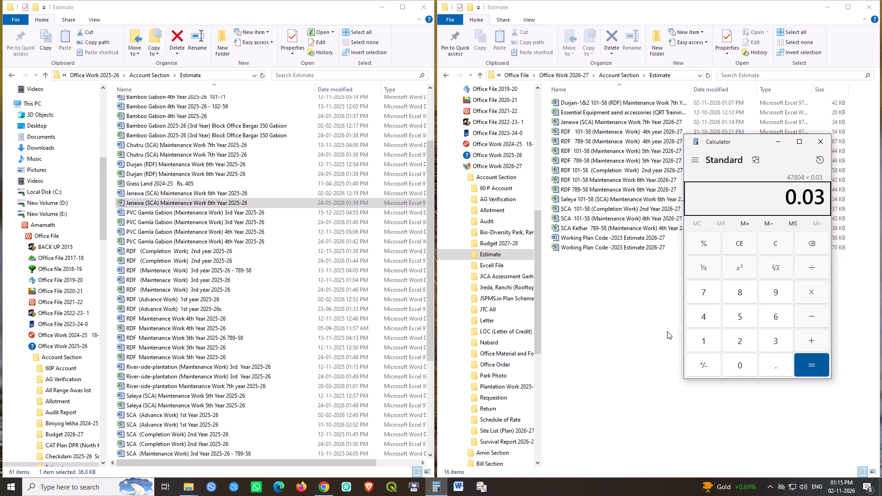
key("Return")
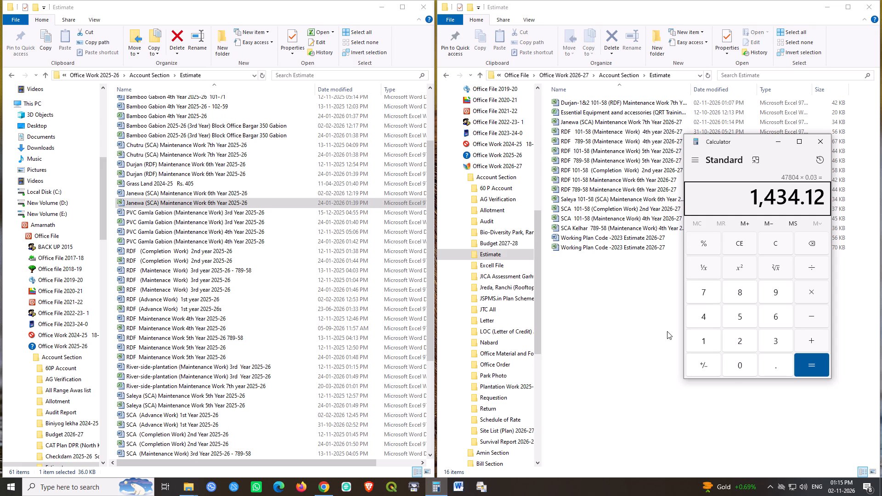
key("plus")
type("47804")
key("Return")
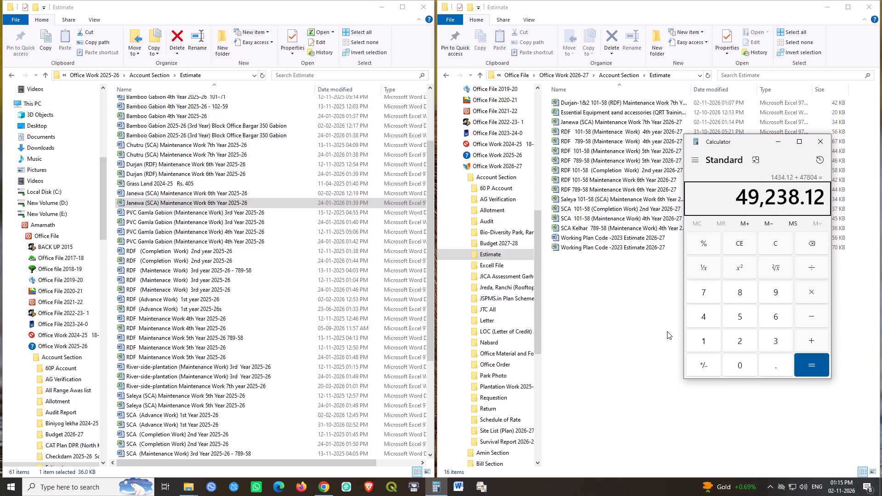